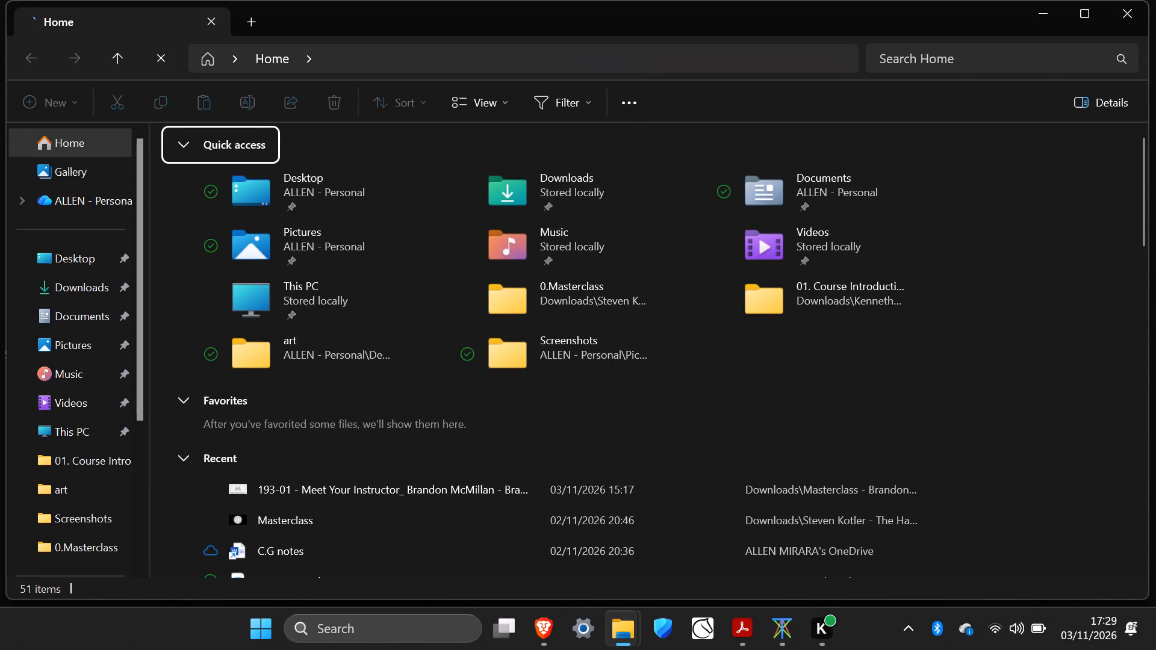
Open the watiri tokens workbook from the Documents folder.
{"action": "left_click", "coordinate": [842, 182]}
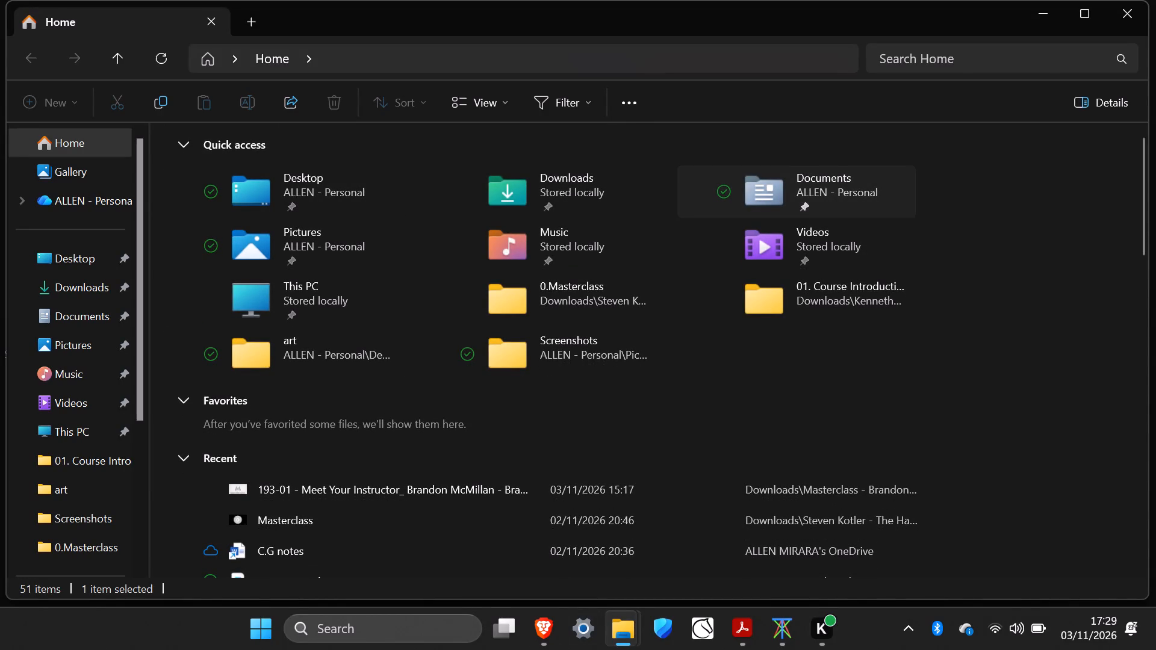
{"action": "left_click", "coordinate": [842, 182]}
{"action": "double_click", "coordinate": [872, 173]}
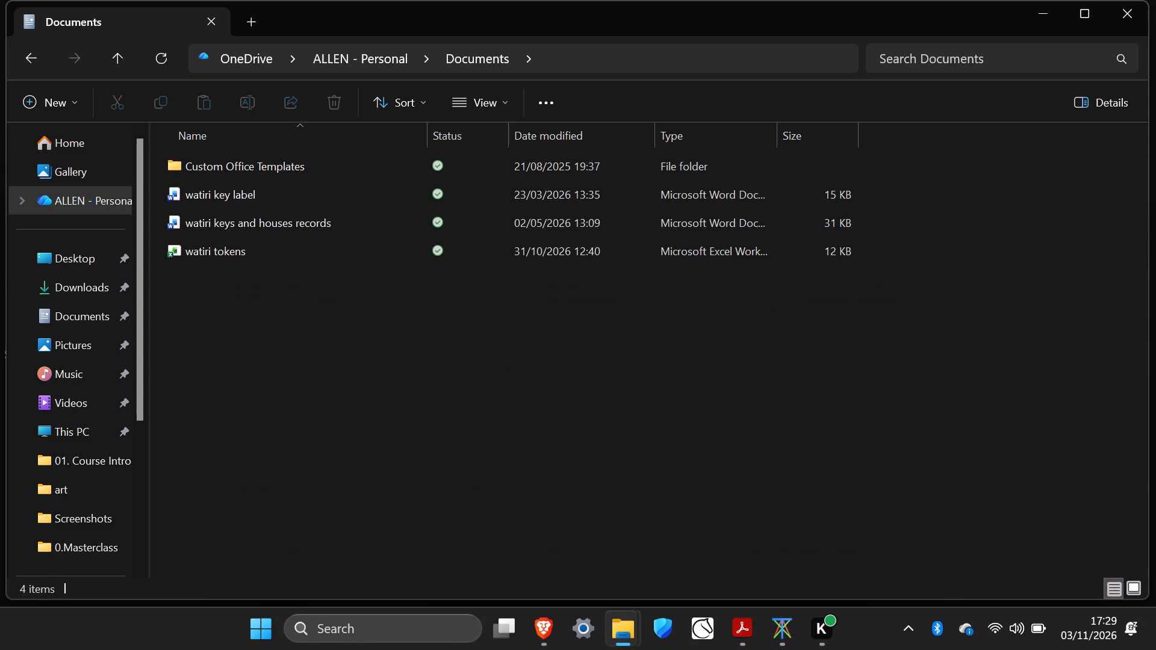
{"action": "double_click", "coordinate": [367, 246]}
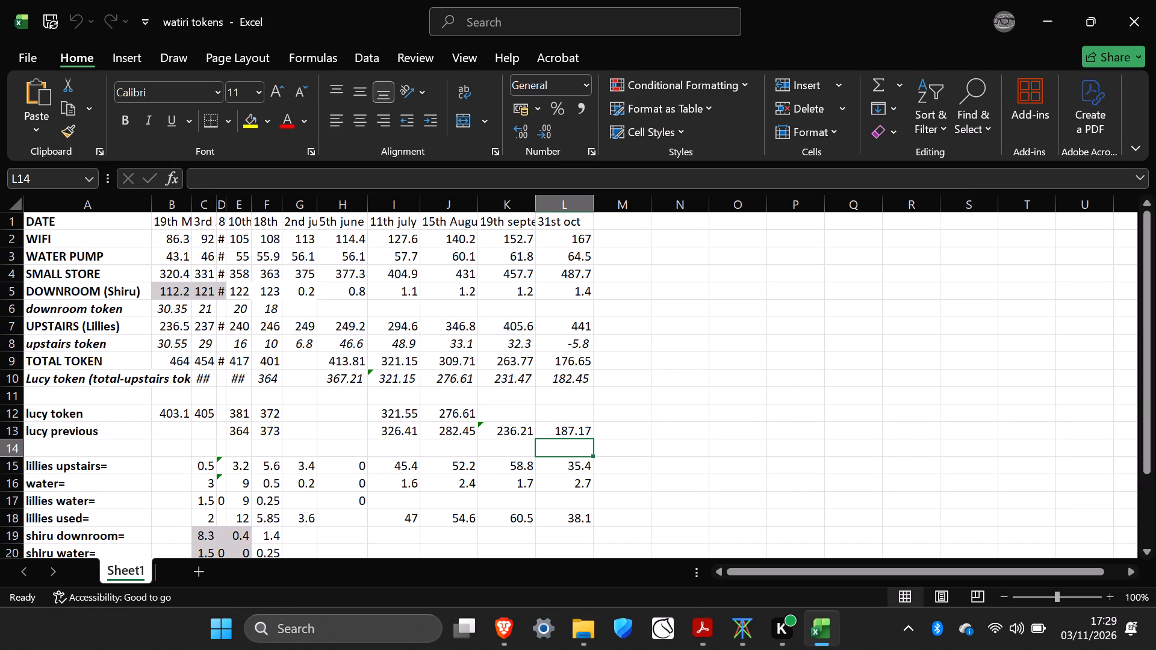
Add the date heading "3rd Nov" in cell M1, beside the 31st oct column.
{"action": "left_click", "coordinate": [612, 223]}
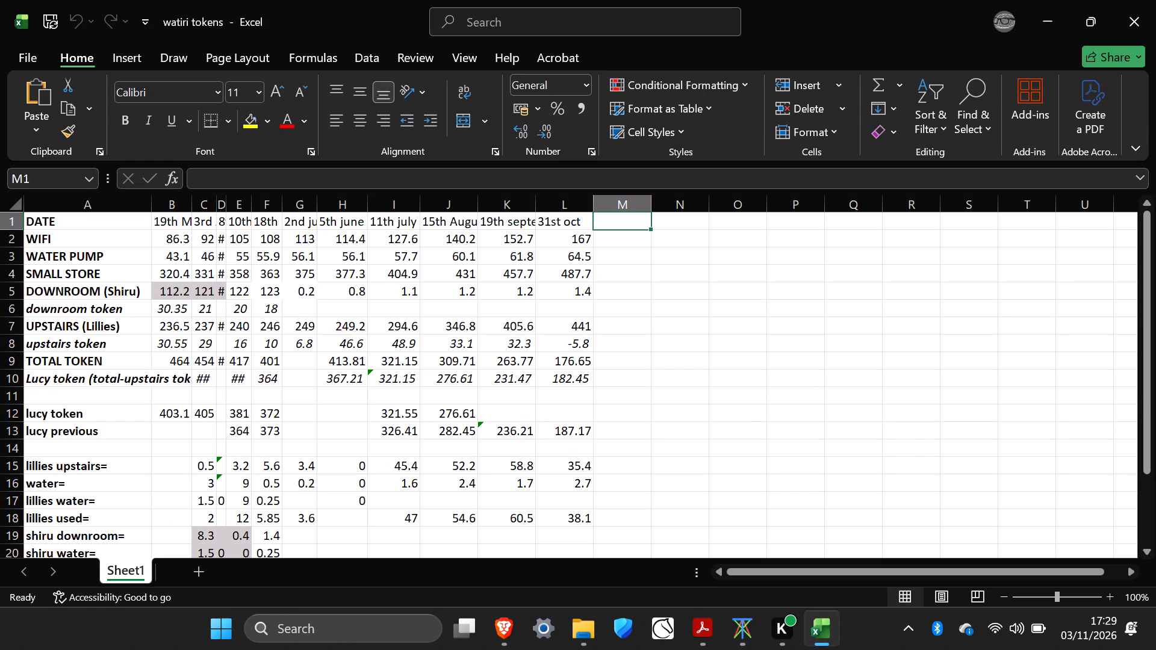
{"action": "type", "text": "3rd"}
{"action": "key", "text": "space"}
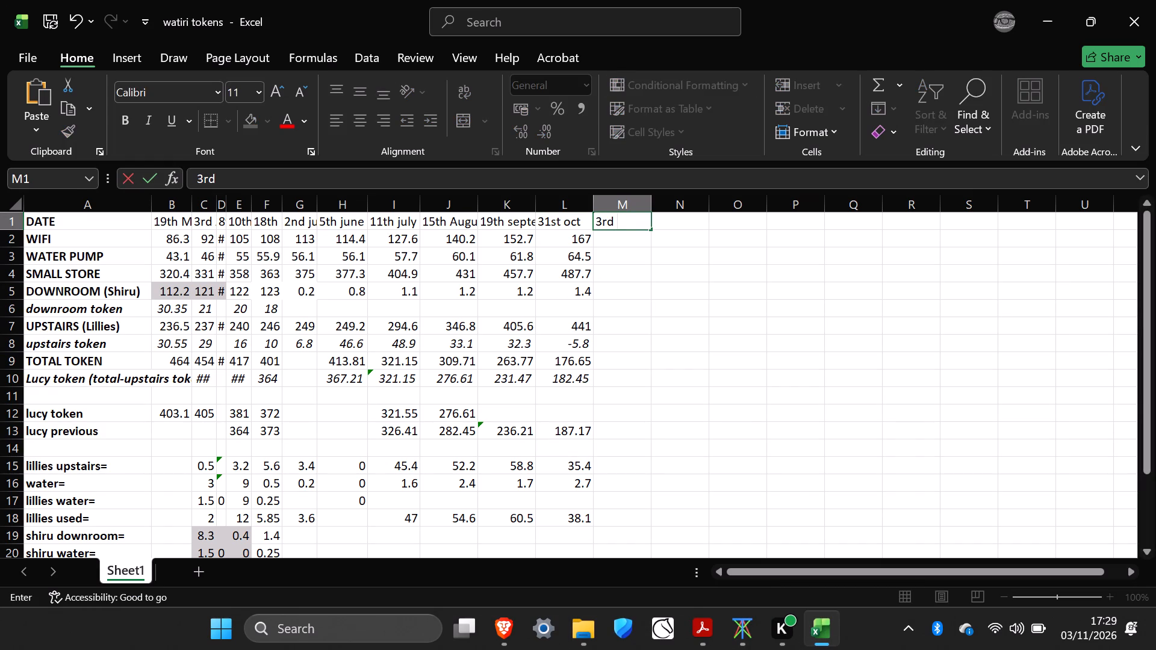
{"action": "type", "text": "No"}
{"action": "key", "text": "v"}
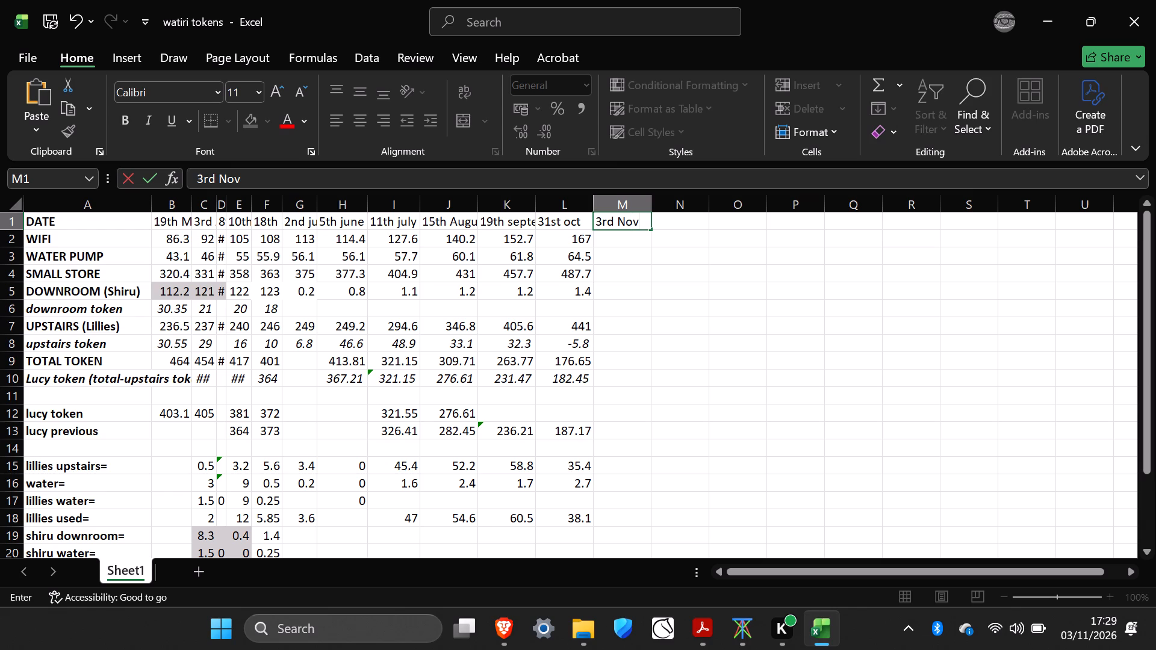
{"action": "left_click", "coordinate": [621, 238]}
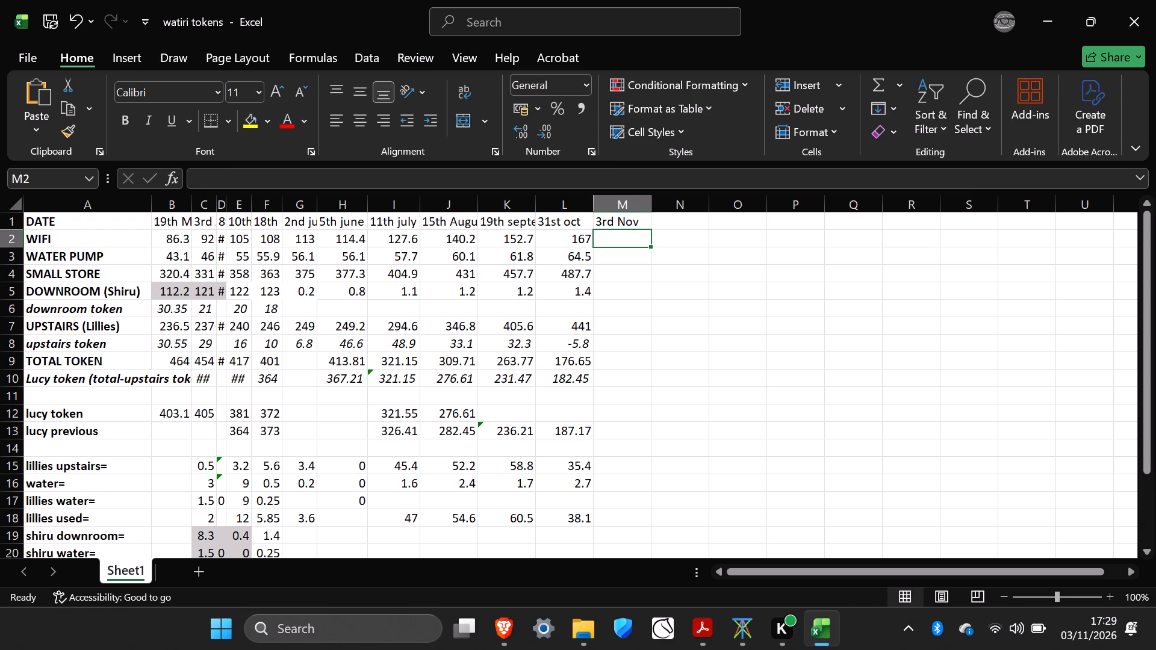
Fill in the 3rd Nov readings: WIFI 168.3, WATER PUMP 64.7, SMALL STORE 490.2, DOWNROOM 1.4 and UPSTAIRS 445.8.
{"action": "left_click", "coordinate": [621, 292]}
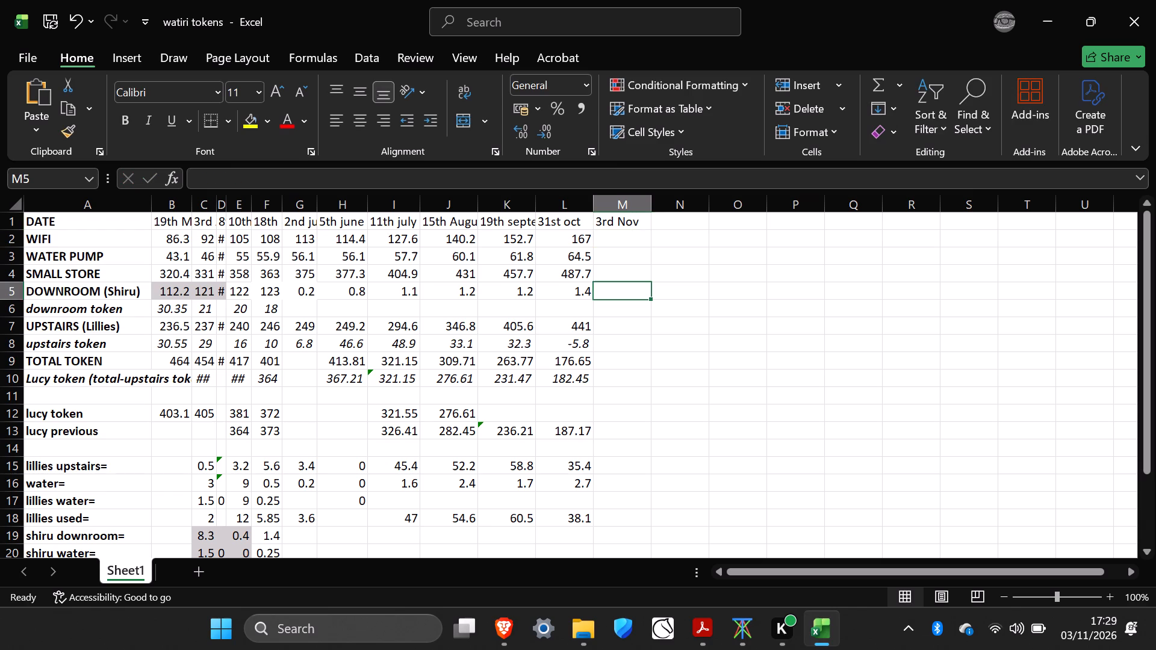
{"action": "key", "text": "1"}
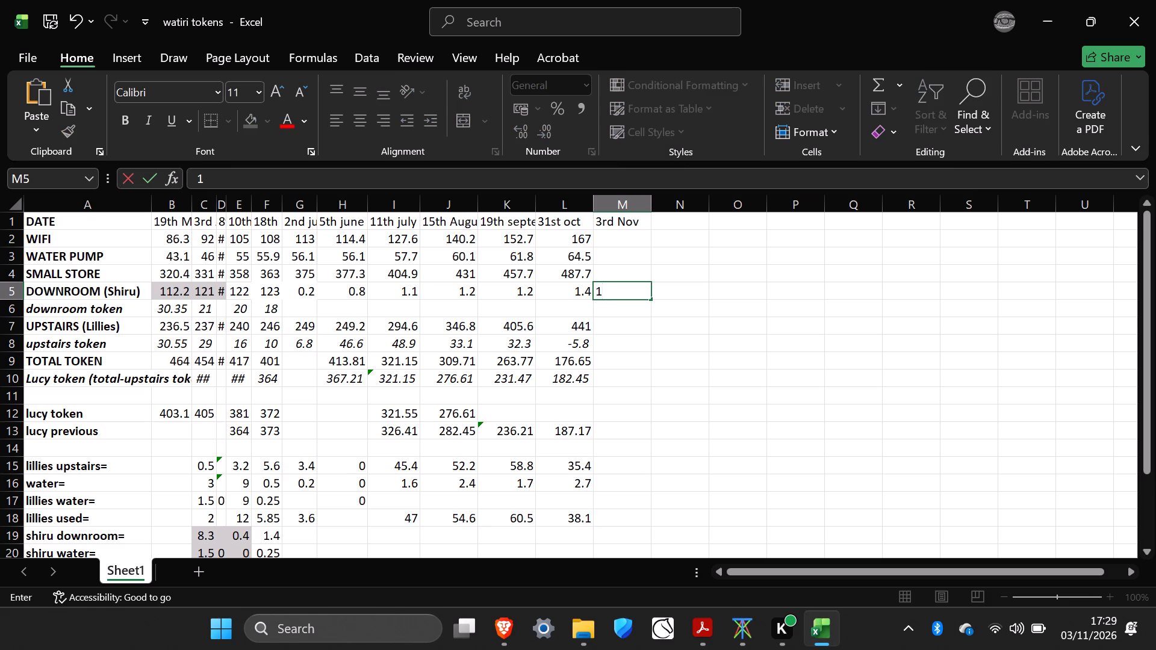
{"action": "type", "text": ".4"}
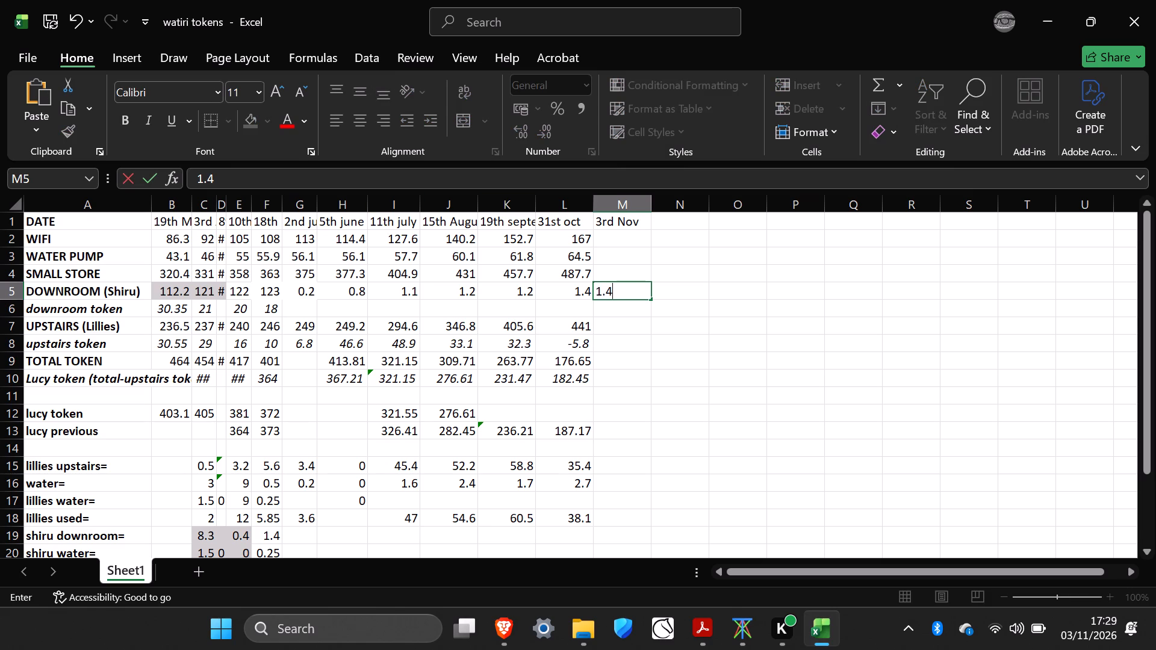
{"action": "left_click", "coordinate": [617, 268]}
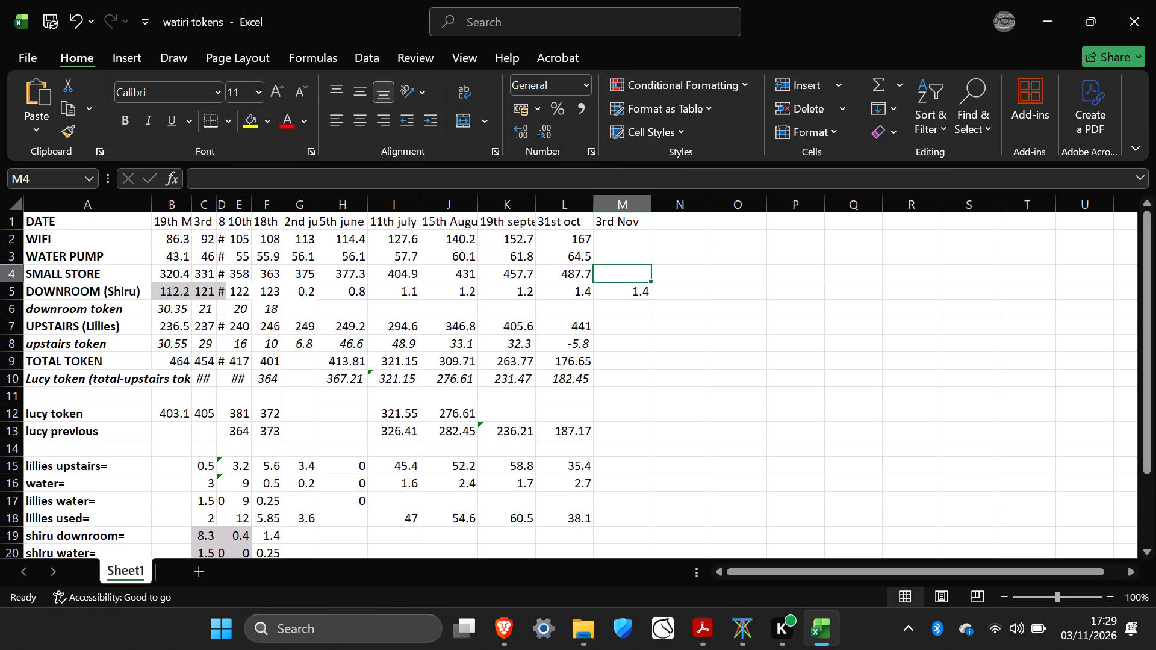
{"action": "key", "text": "4"}
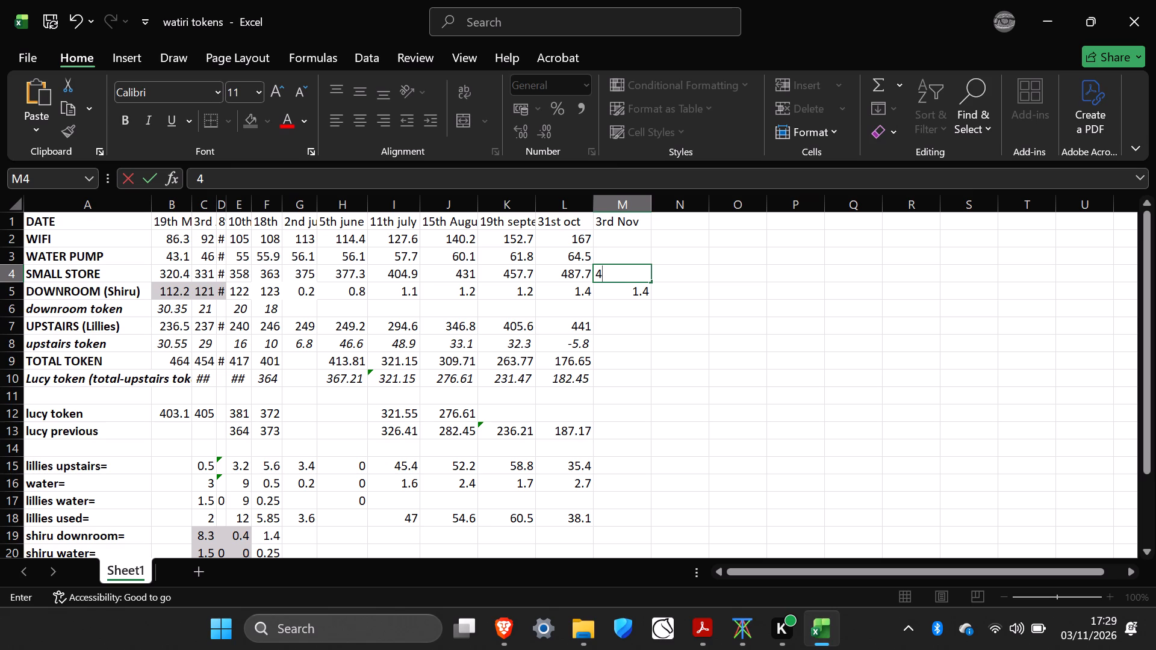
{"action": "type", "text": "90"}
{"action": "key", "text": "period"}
Complete the 3rd Nov readings in column M: SMALL STORE 490.2, WATER PUMP 64.7, WIFI 168.3 and UPSTAIRS 445.8.
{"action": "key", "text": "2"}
{"action": "left_click", "coordinate": [614, 253]}
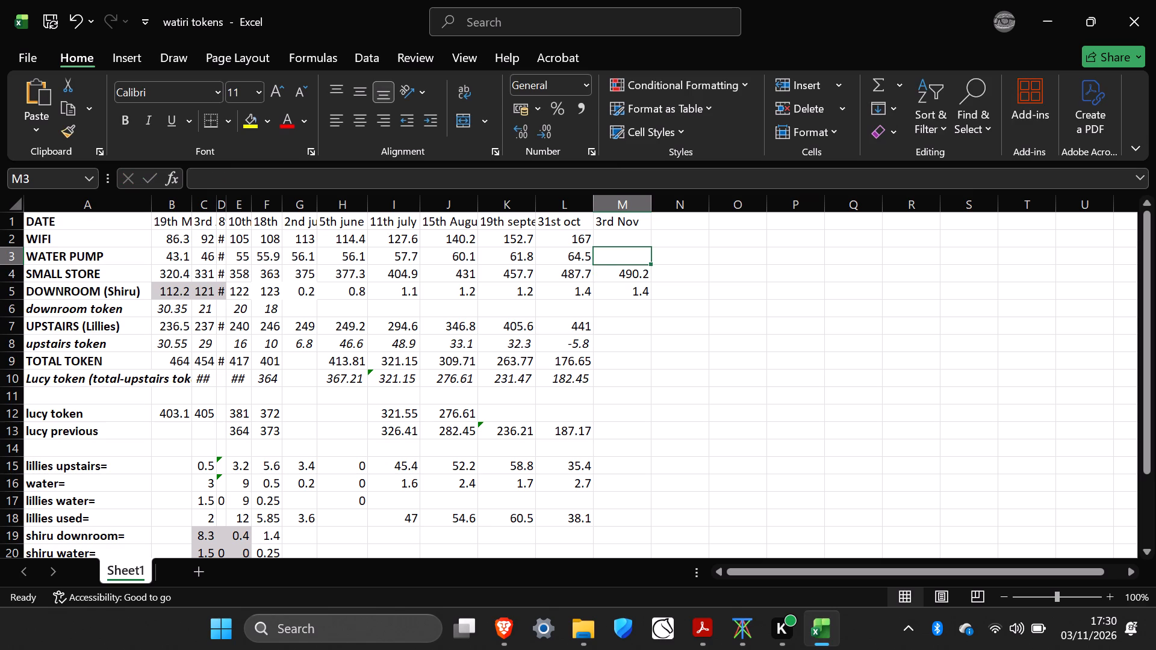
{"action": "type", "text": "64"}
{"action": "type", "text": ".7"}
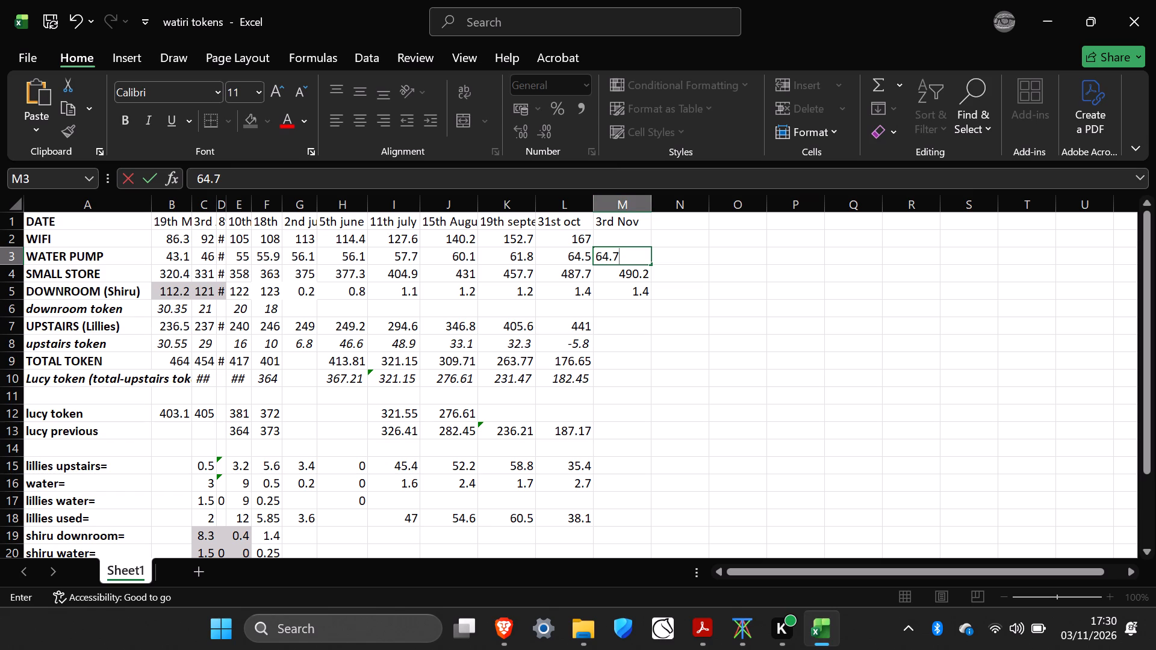
{"action": "left_click", "coordinate": [606, 237]}
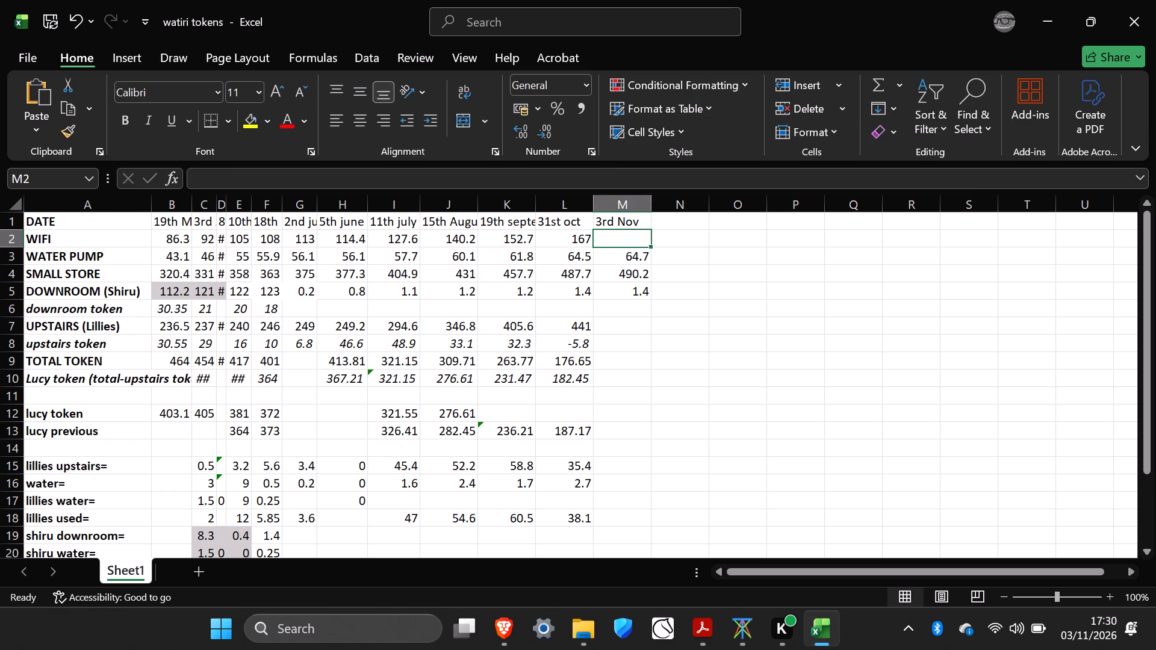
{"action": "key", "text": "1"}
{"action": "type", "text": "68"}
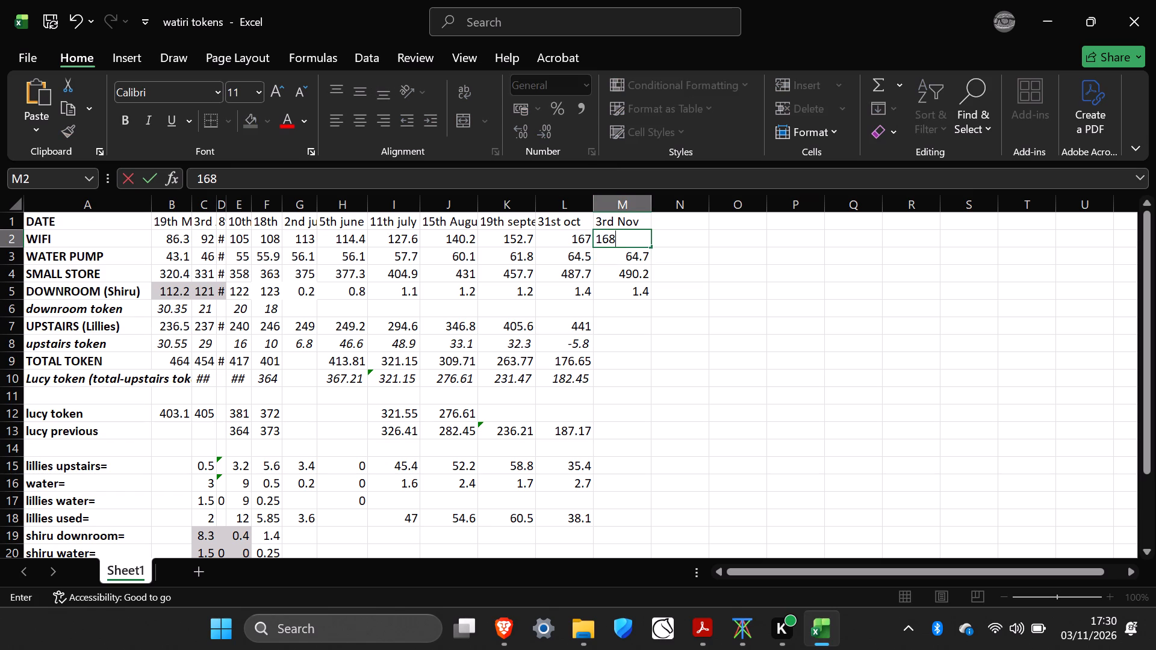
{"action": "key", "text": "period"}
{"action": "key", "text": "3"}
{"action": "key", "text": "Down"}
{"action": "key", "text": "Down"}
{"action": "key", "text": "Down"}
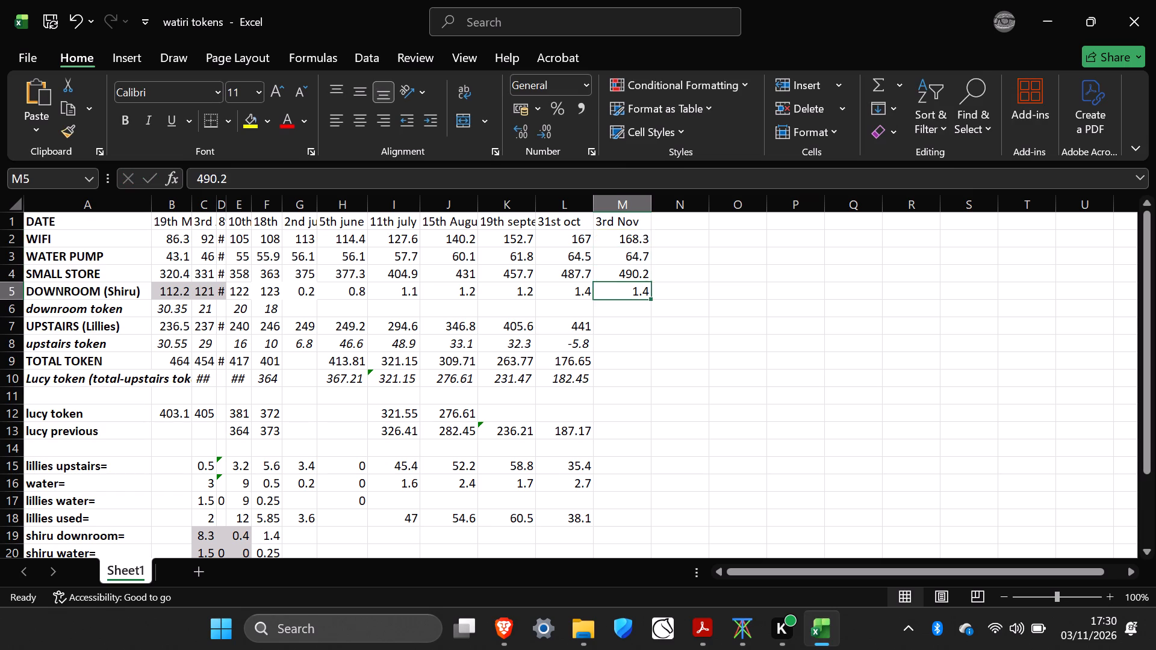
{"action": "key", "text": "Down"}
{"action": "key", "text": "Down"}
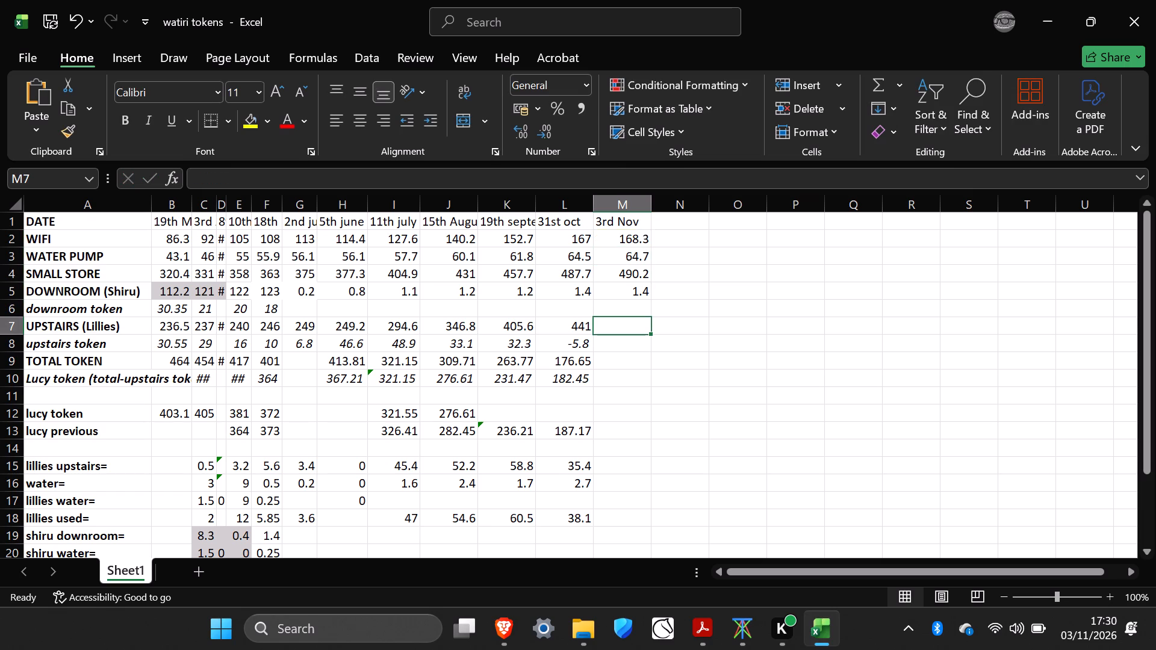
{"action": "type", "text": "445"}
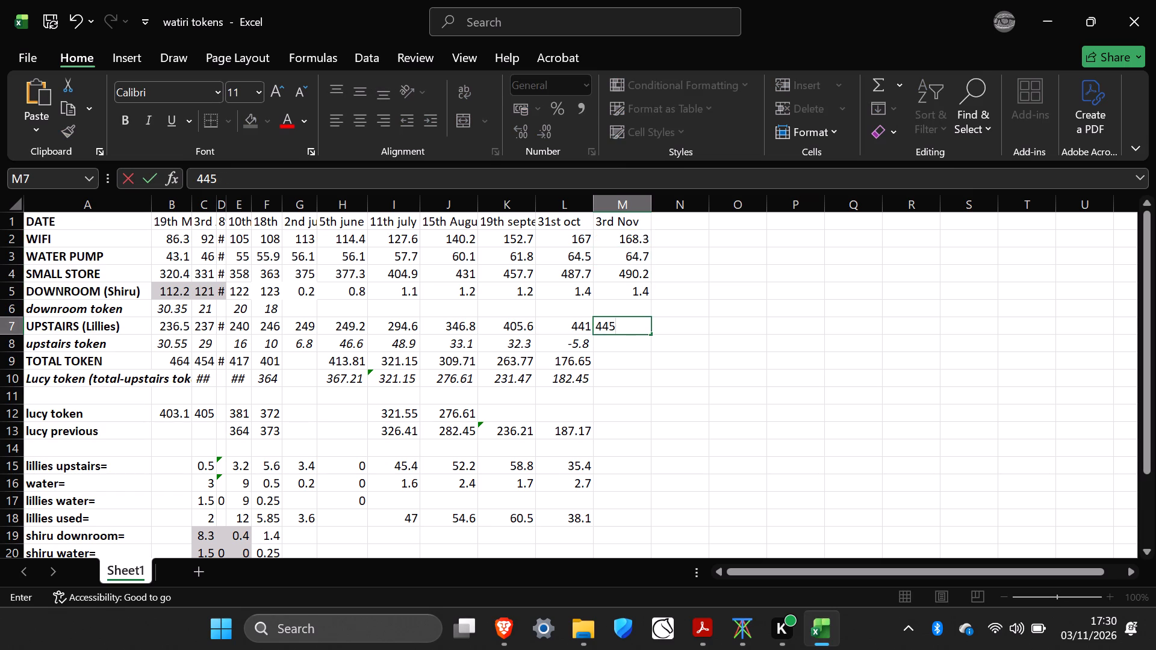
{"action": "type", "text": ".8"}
Enter 167.38 as the TOTAL TOKEN value for 3rd Nov in cell M9.
{"action": "left_click", "coordinate": [630, 354]}
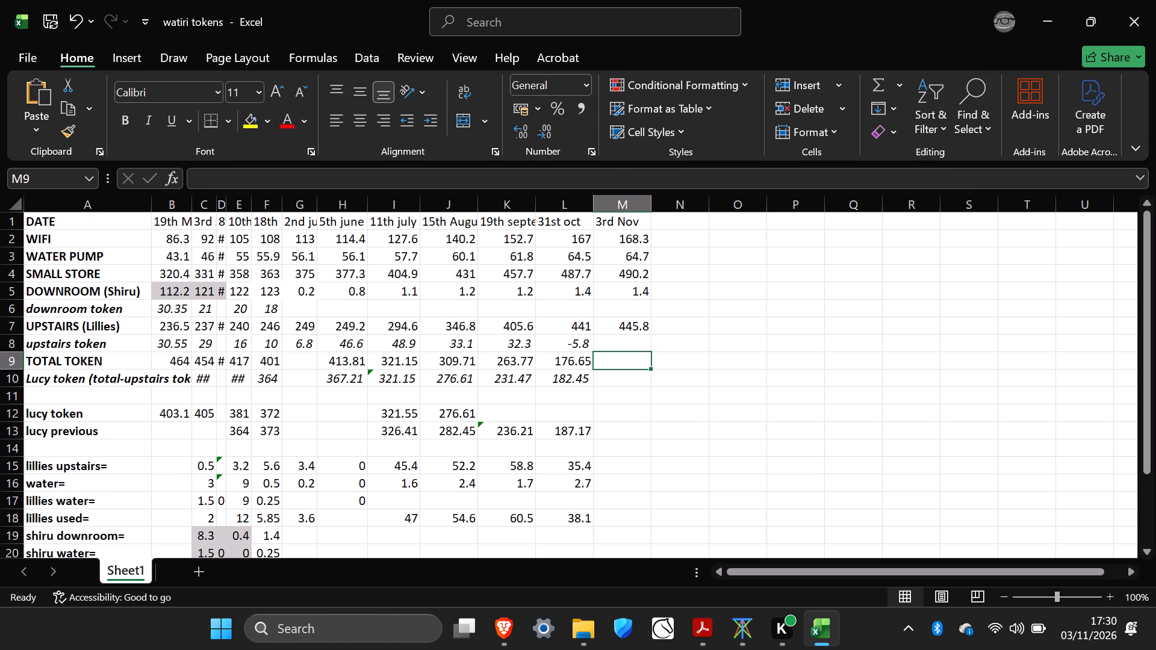
{"action": "type", "text": "167"}
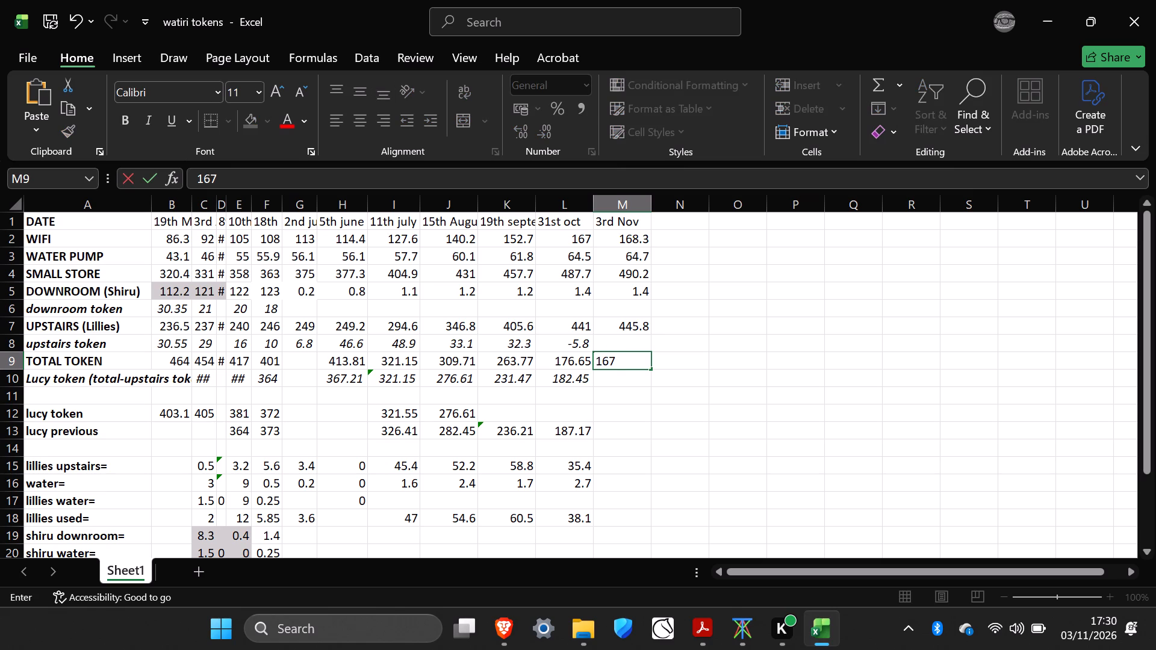
{"action": "key", "text": "period"}
{"action": "type", "text": "38"}
{"action": "key", "text": "Return"}
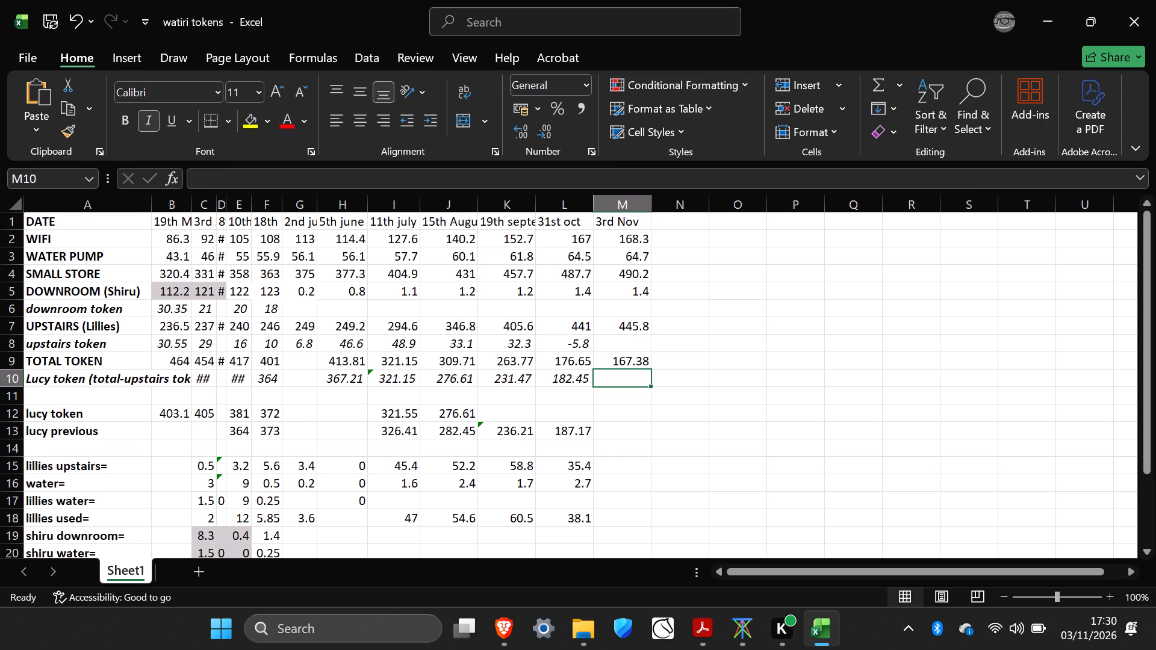
Calculate lillies upstairs usage for 3rd Nov in M15 by subtracting the previous upstairs reading from the new one (=M7-L7).
{"action": "left_click", "coordinate": [617, 466]}
{"action": "key", "text": "equal"}
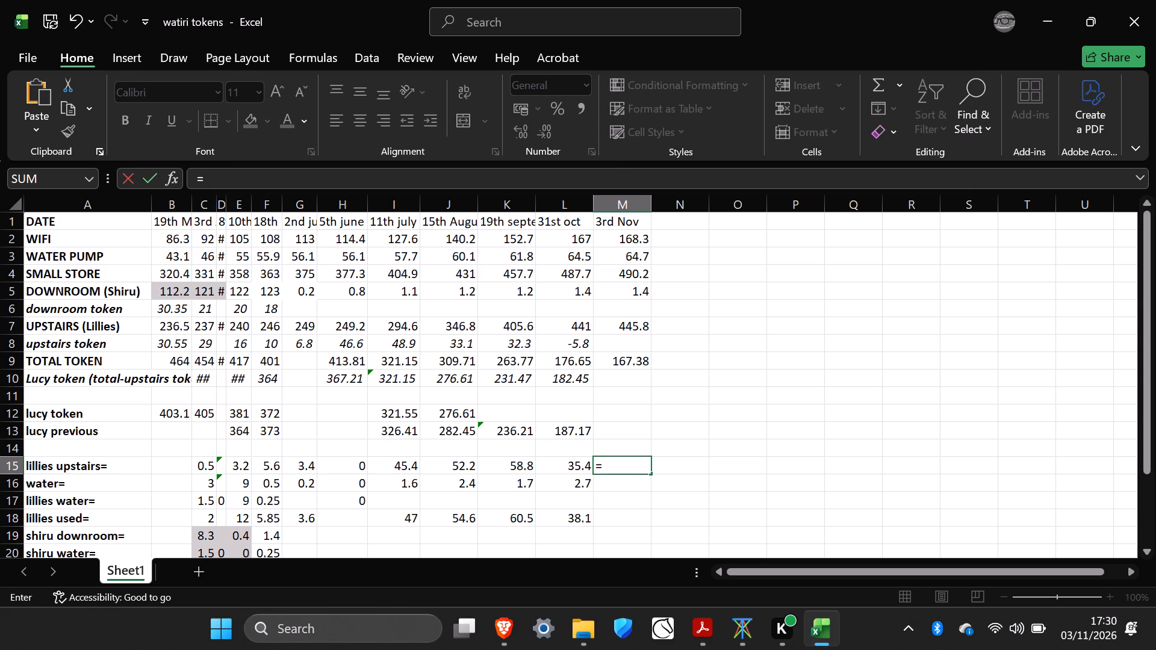
{"action": "left_click", "coordinate": [626, 321]}
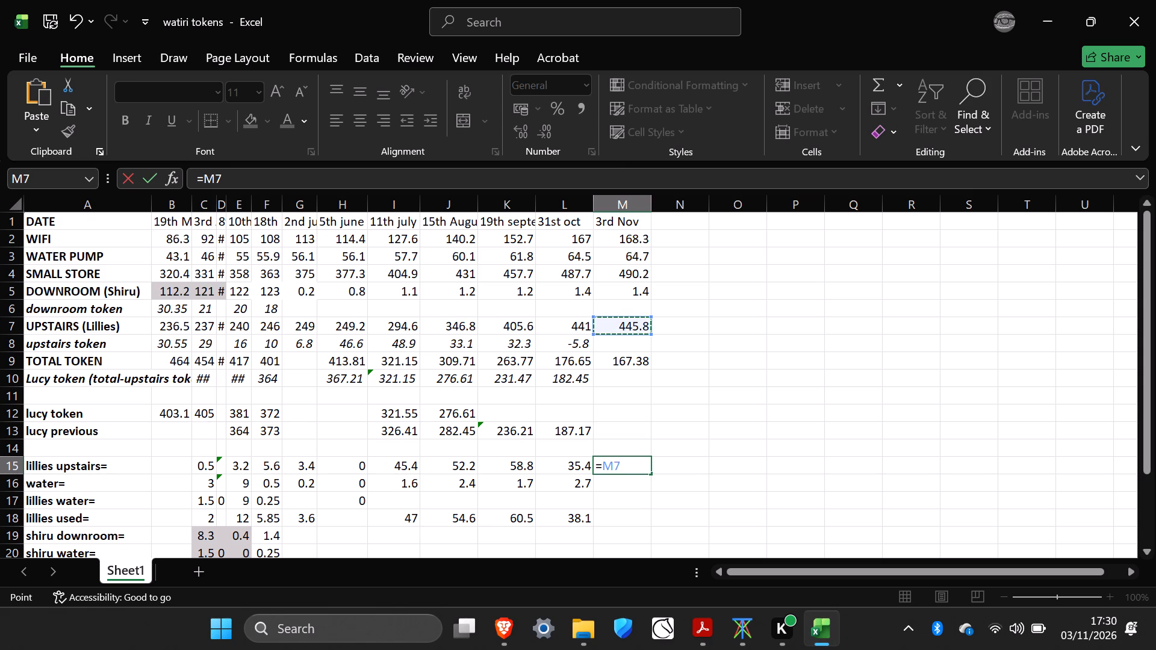
{"action": "key", "text": "minus"}
{"action": "left_click", "coordinate": [567, 328]}
{"action": "key", "text": "Return"}
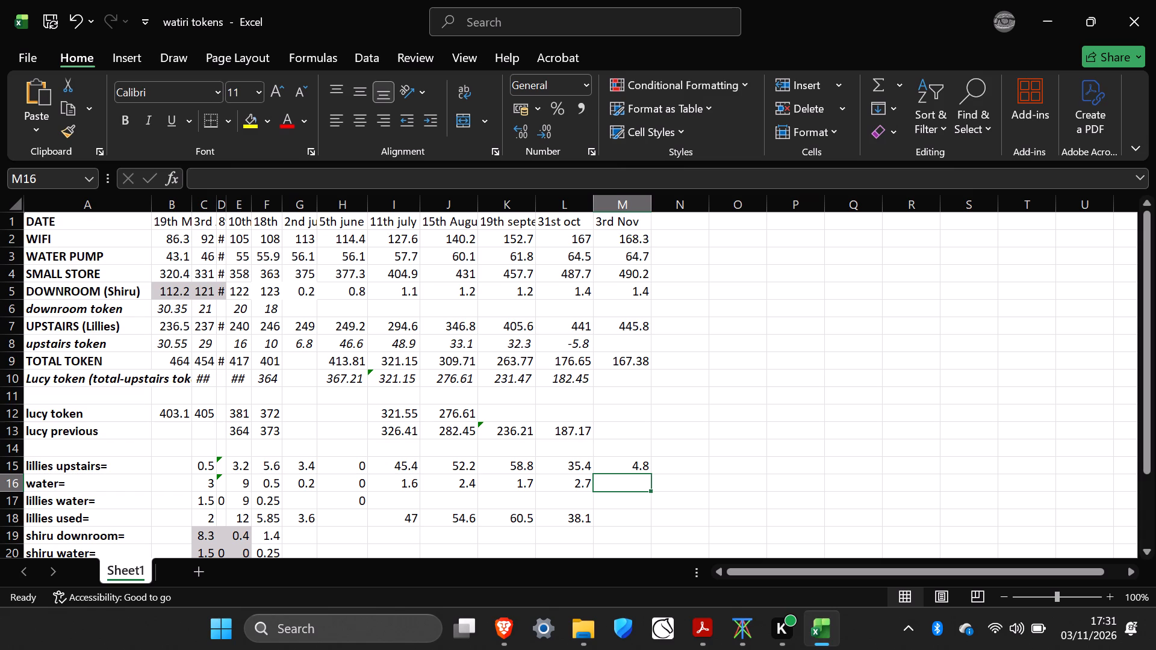
Calculate the water usage for 3rd Nov in M16 as the difference between the two latest water pump readings (=M3-L3).
{"action": "key", "text": "equal"}
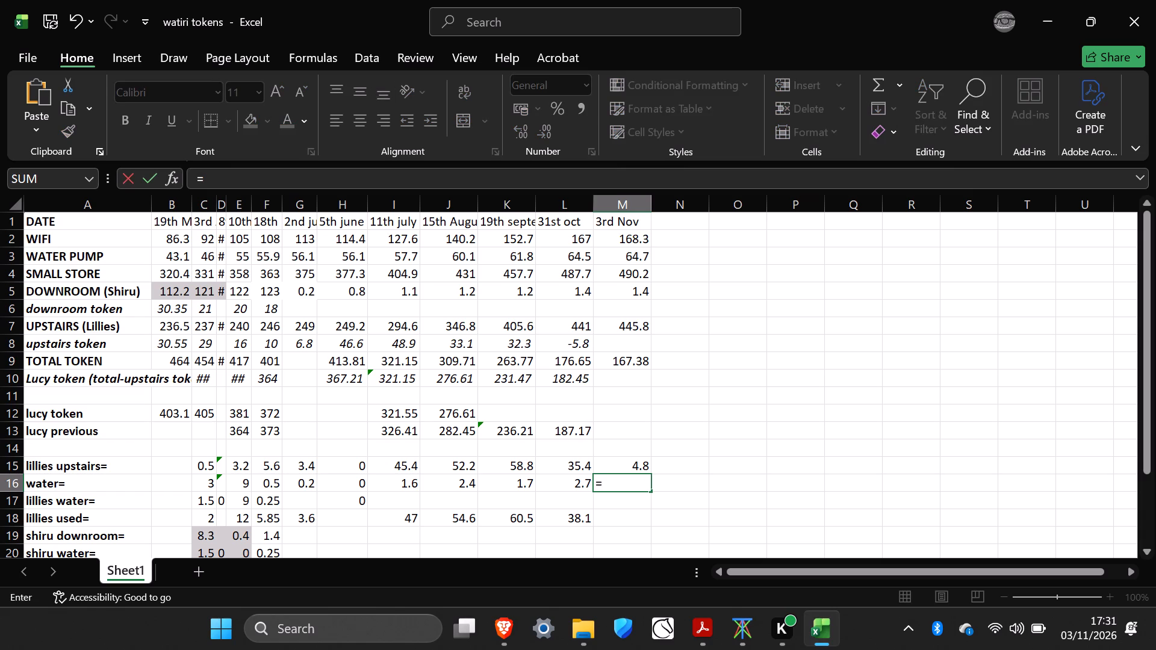
{"action": "left_click", "coordinate": [644, 255]}
{"action": "key", "text": "minus"}
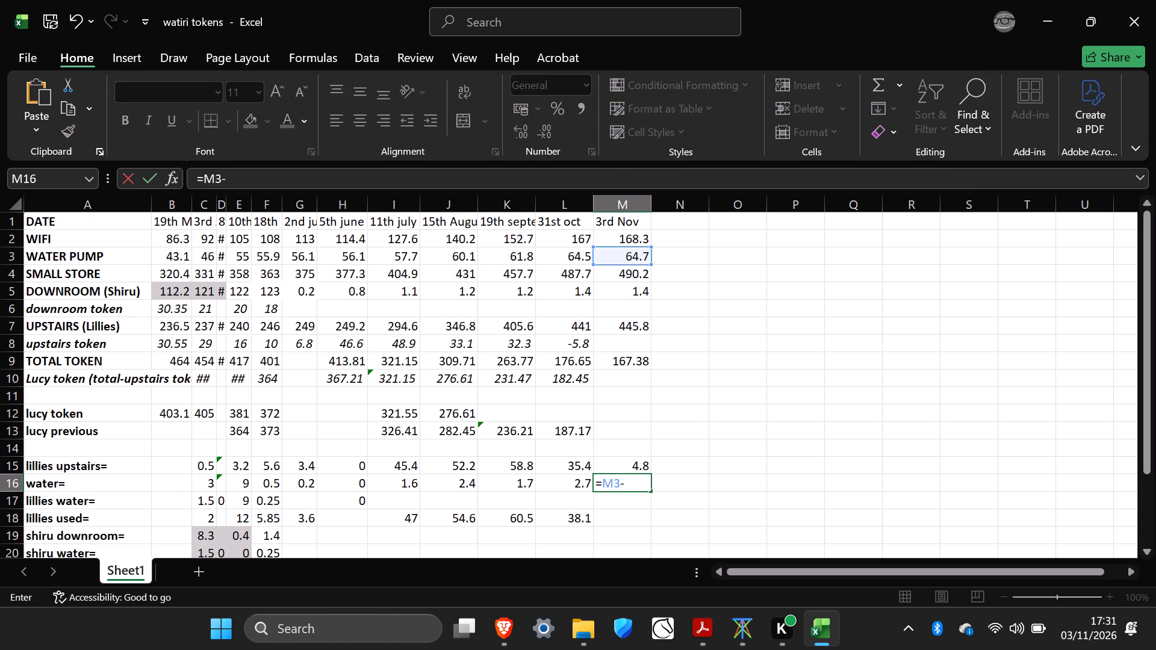
{"action": "left_click", "coordinate": [581, 264]}
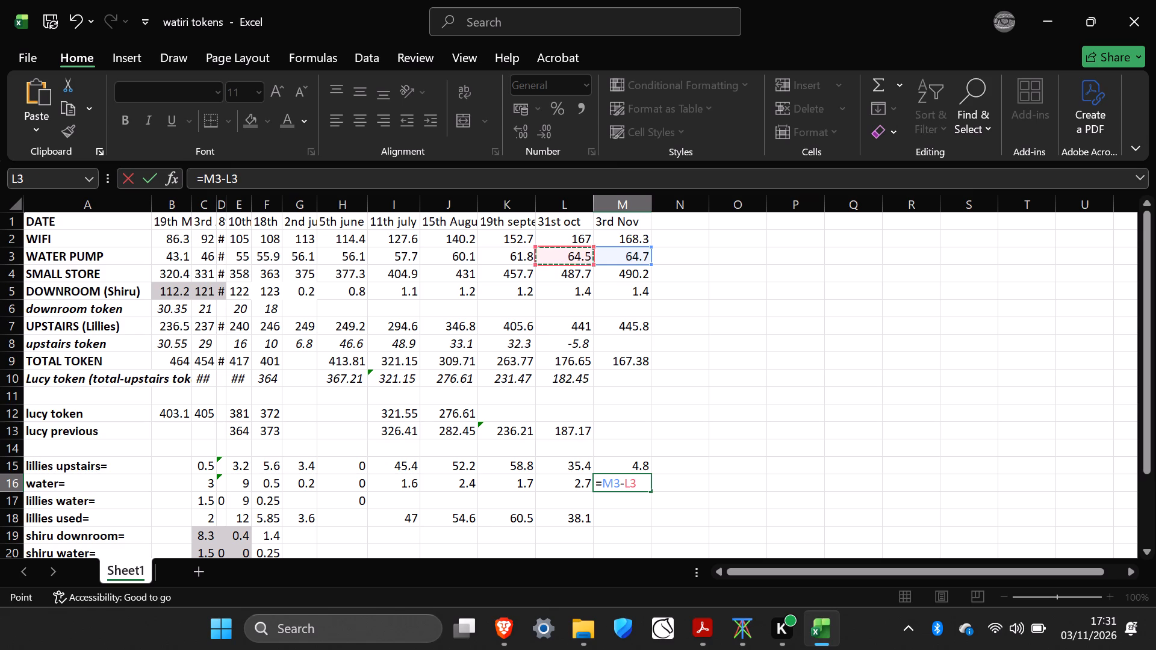
{"action": "key", "text": "Return"}
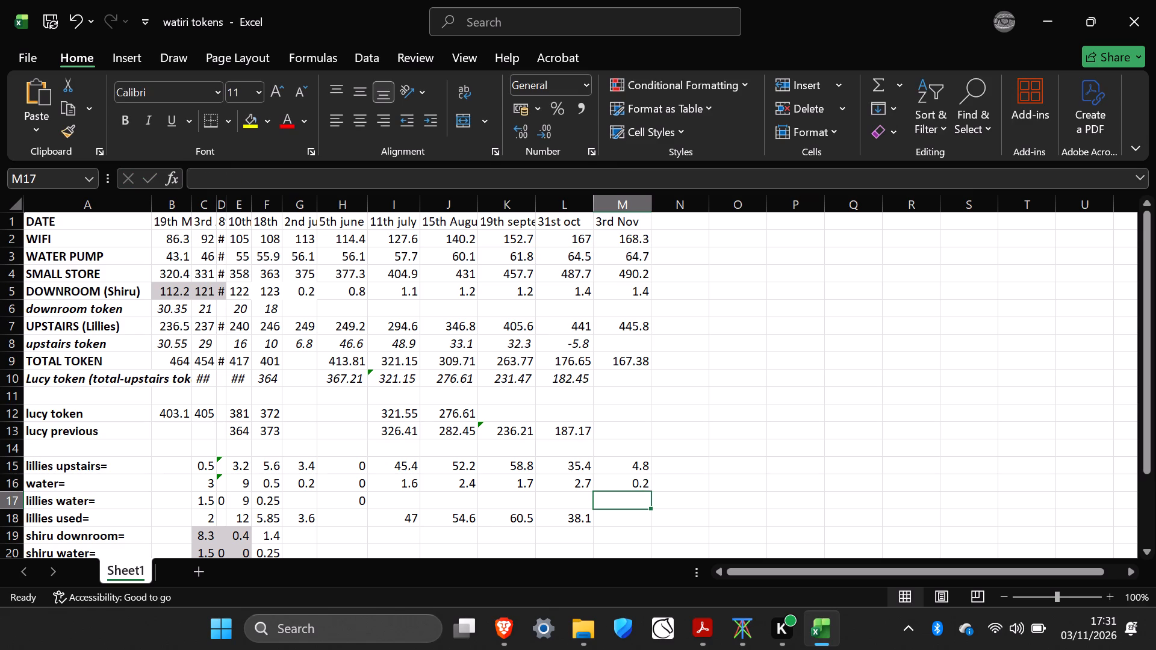
Calculate lillies used for 3rd Nov in M18 by adding the upstairs and water usage cells, M15 and M16.
{"action": "left_click", "coordinate": [632, 525]}
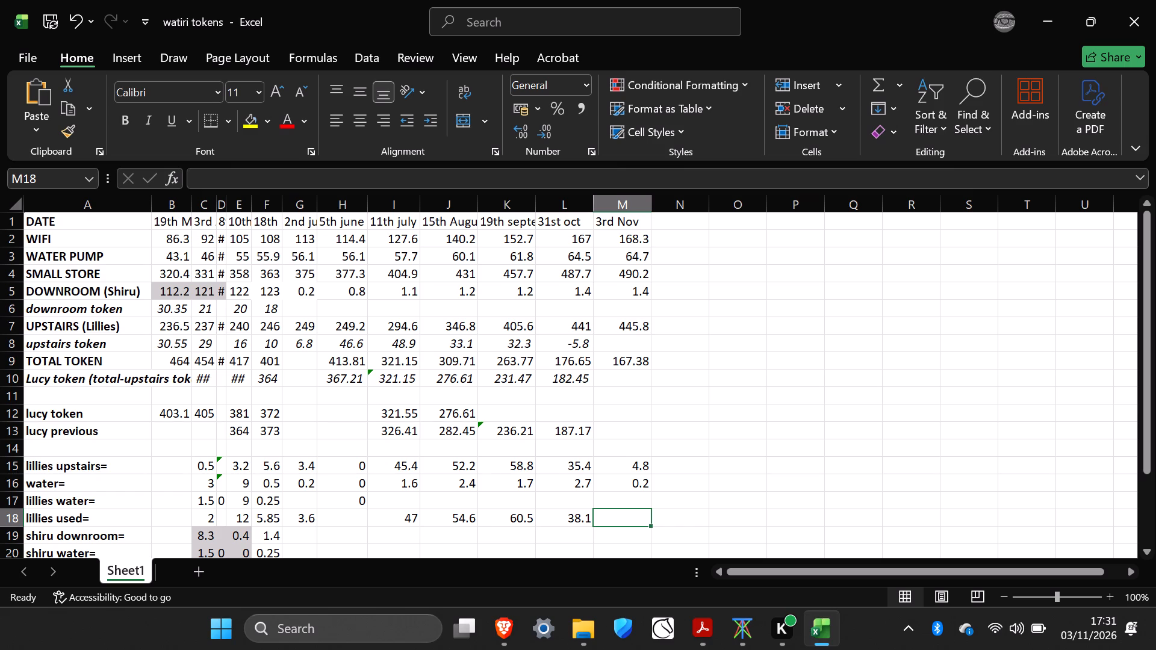
{"action": "key", "text": "equal"}
{"action": "left_click", "coordinate": [624, 466]}
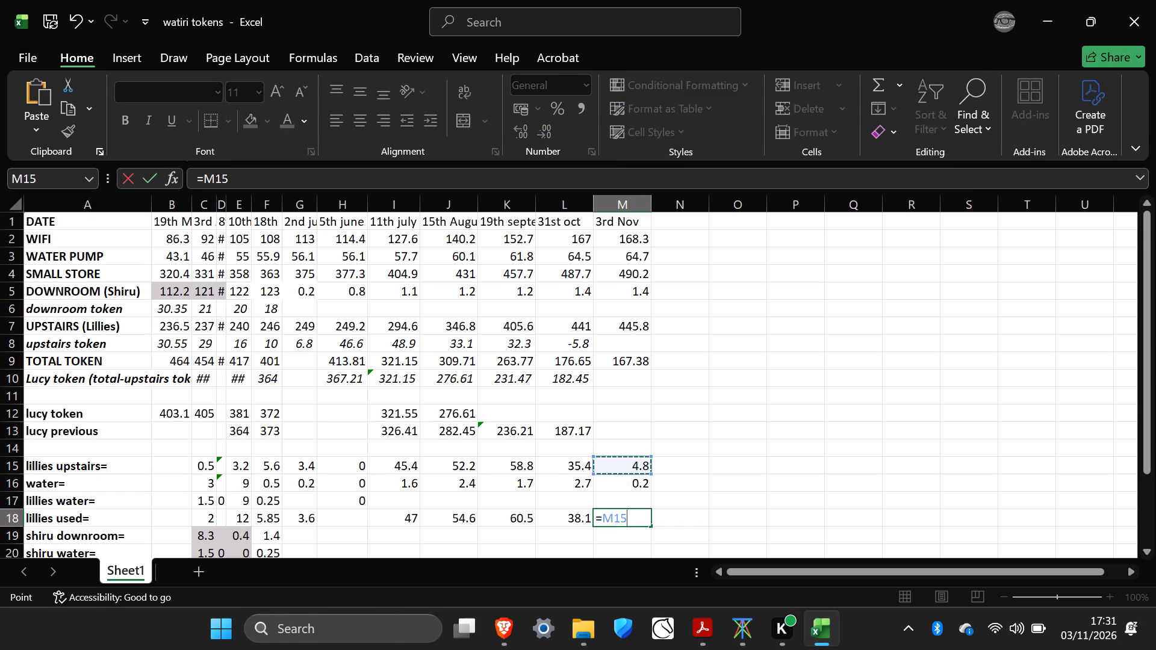
{"action": "key", "text": "shift+plus"}
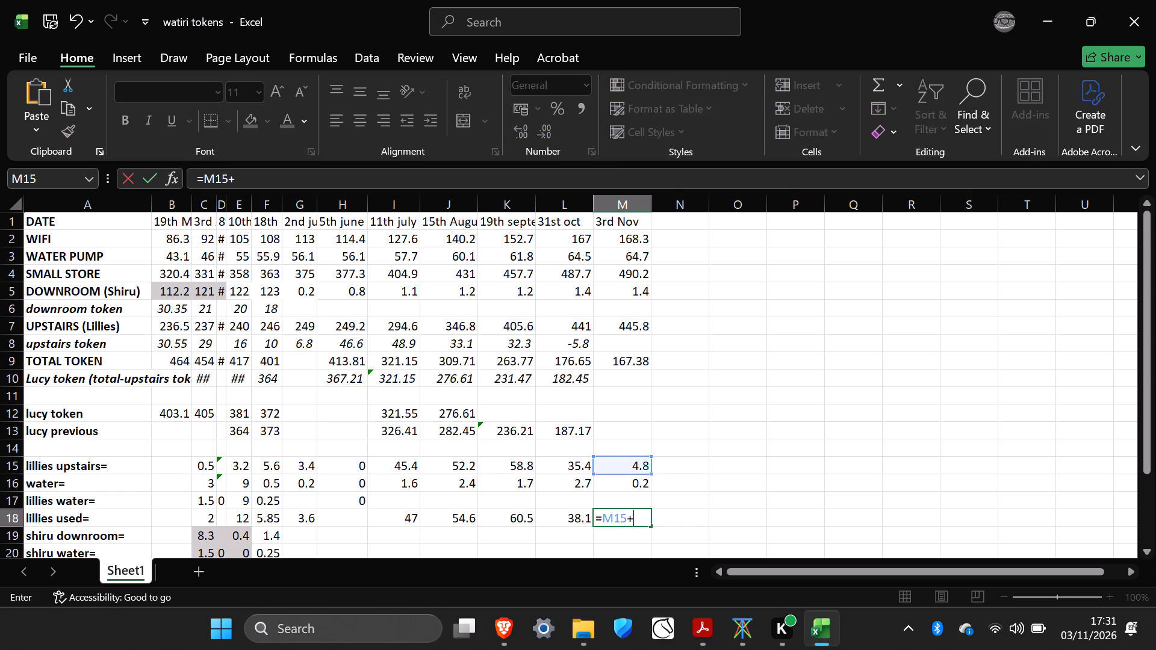
{"action": "left_click", "coordinate": [609, 483]}
{"action": "key", "text": "Return"}
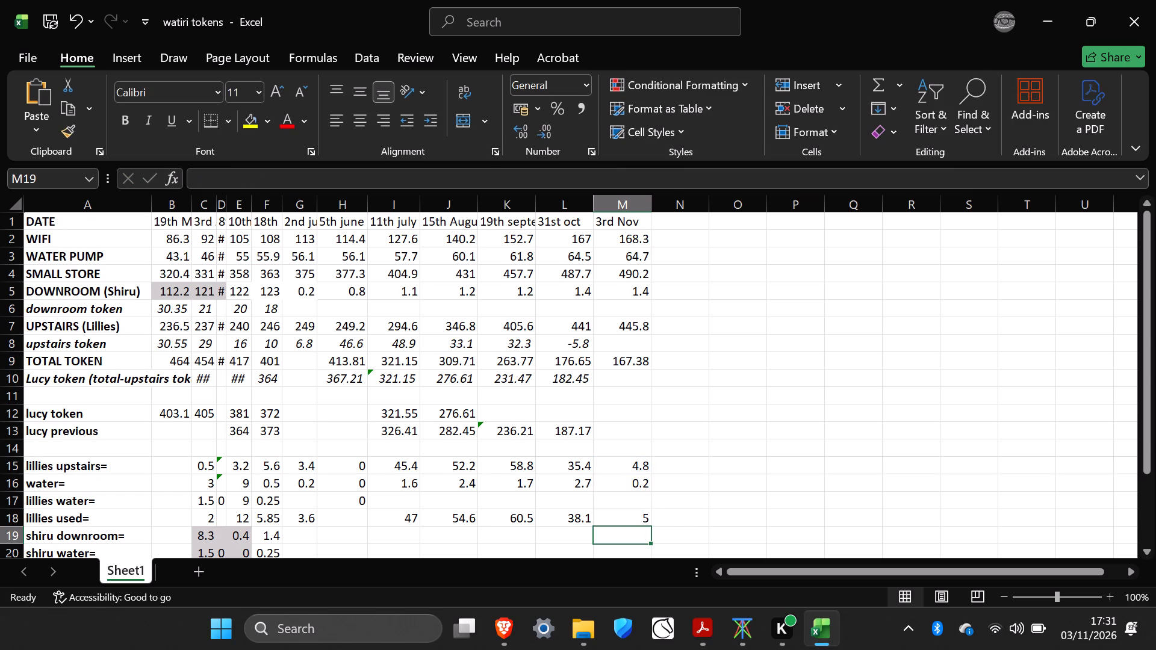
Begin the lucy small store formula in M22 with a reference to the 3rd Nov small store reading, M4.
{"action": "scroll", "coordinate": [609, 483], "scroll_direction": "down", "scroll_amount": 2}
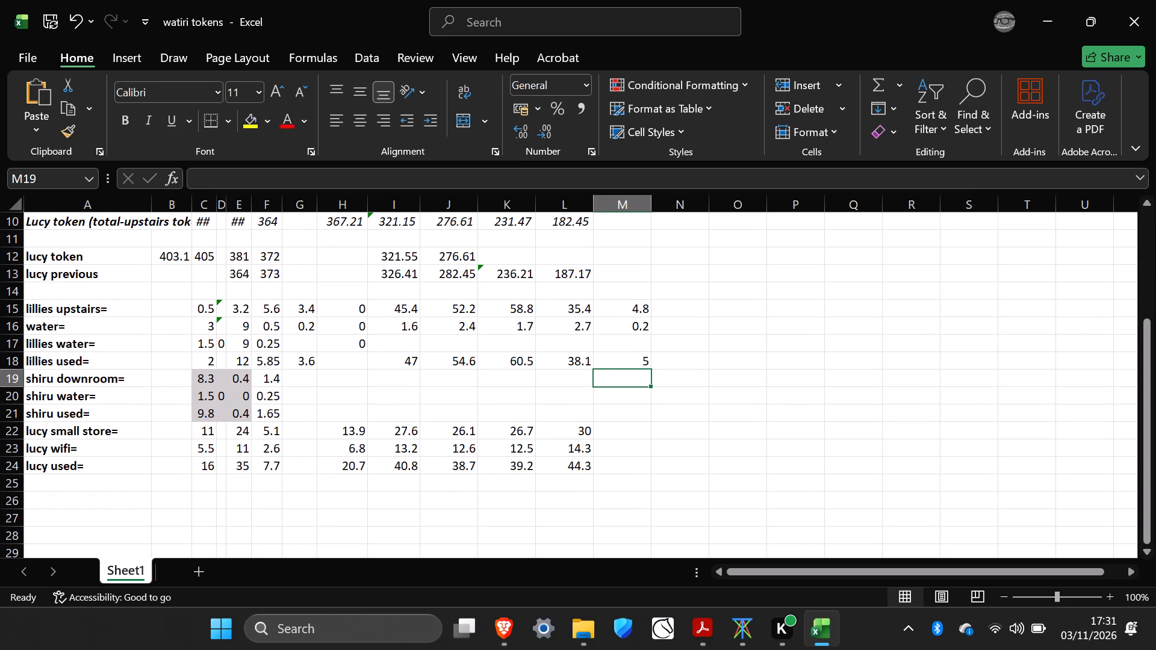
{"action": "left_click", "coordinate": [619, 436]}
{"action": "key", "text": "equal"}
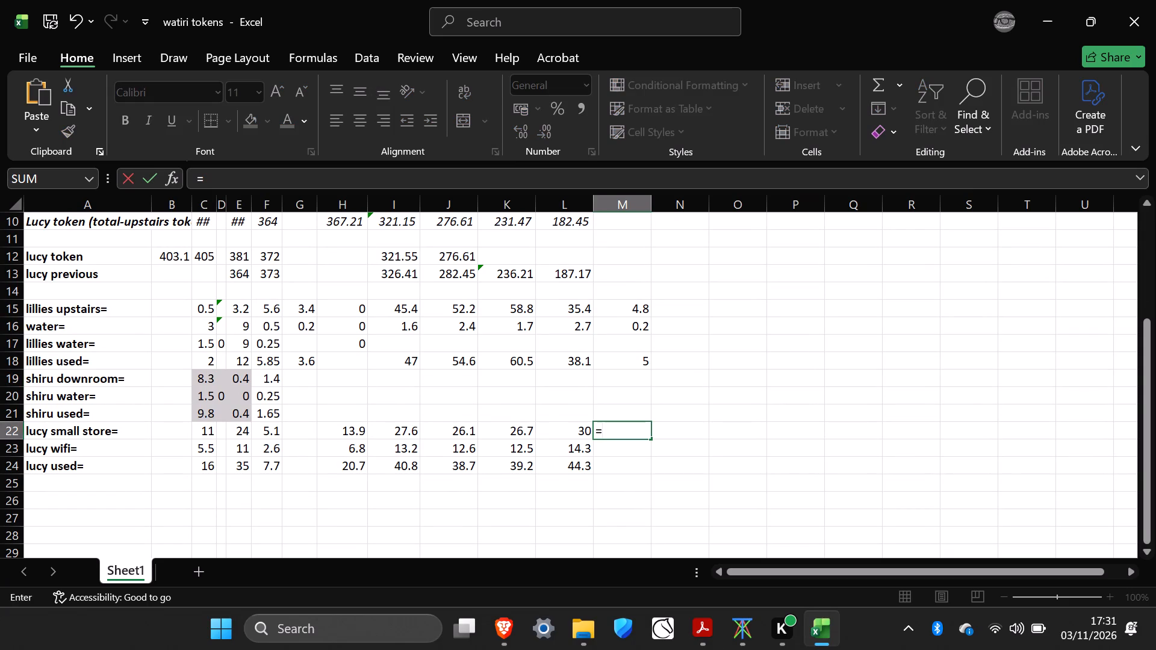
{"action": "scroll", "coordinate": [892, 494], "scroll_direction": "up", "scroll_amount": 4}
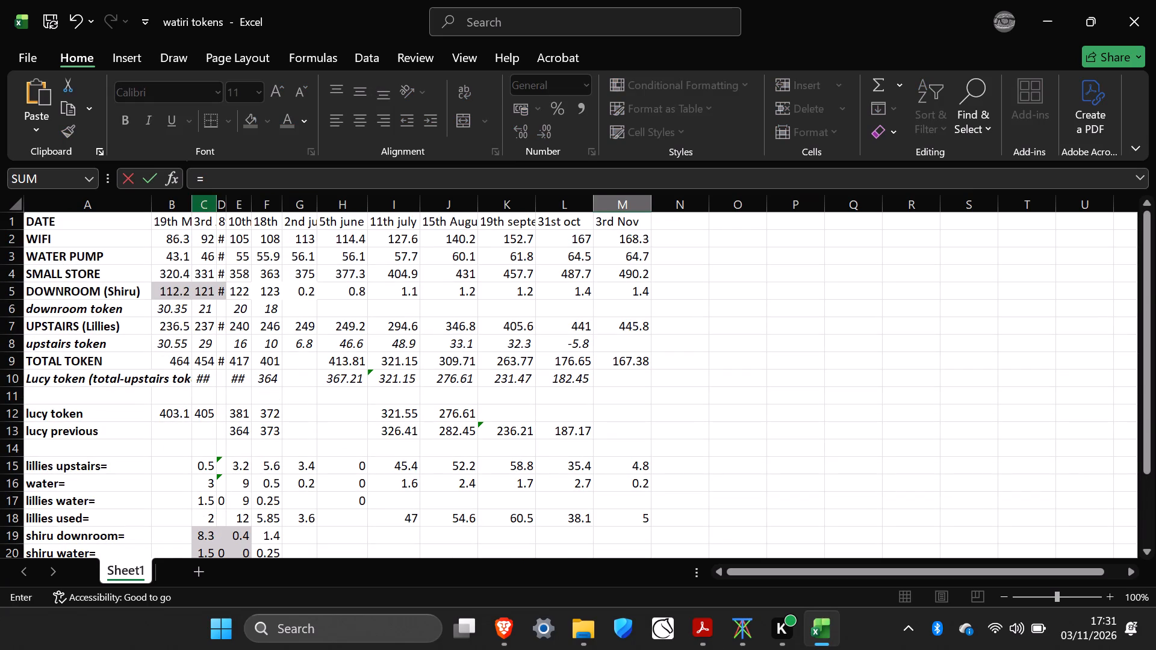
{"action": "left_click", "coordinate": [629, 277]}
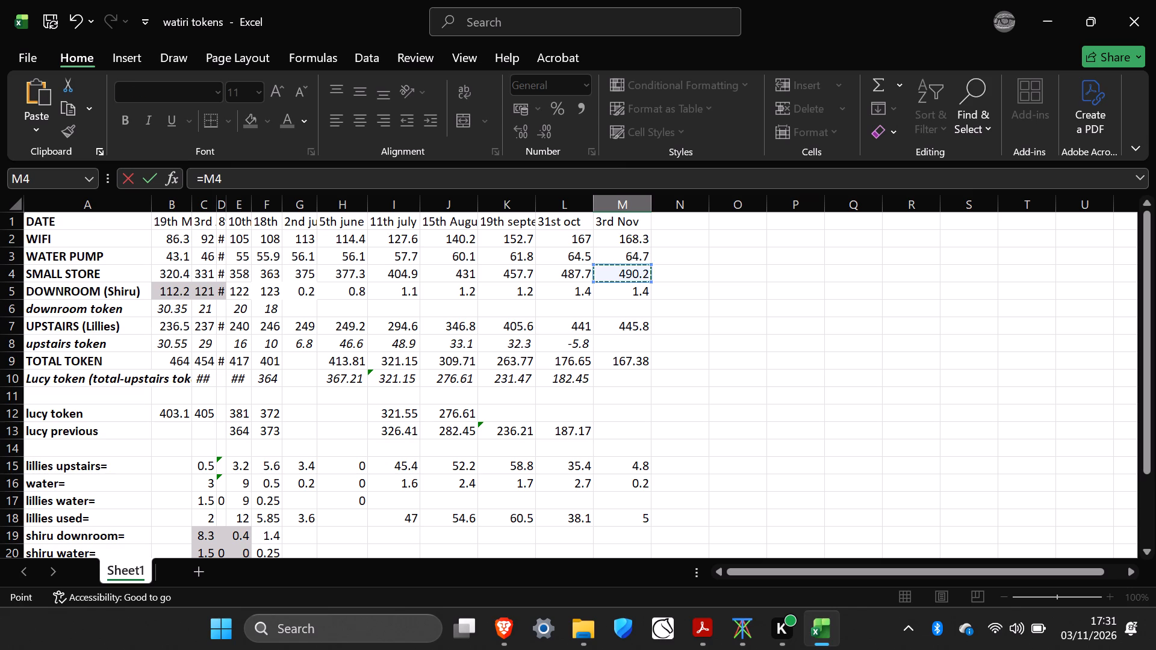
Complete the lucy small store formula in M22 by subtracting the 31st oct small store reading (=M4-L4).
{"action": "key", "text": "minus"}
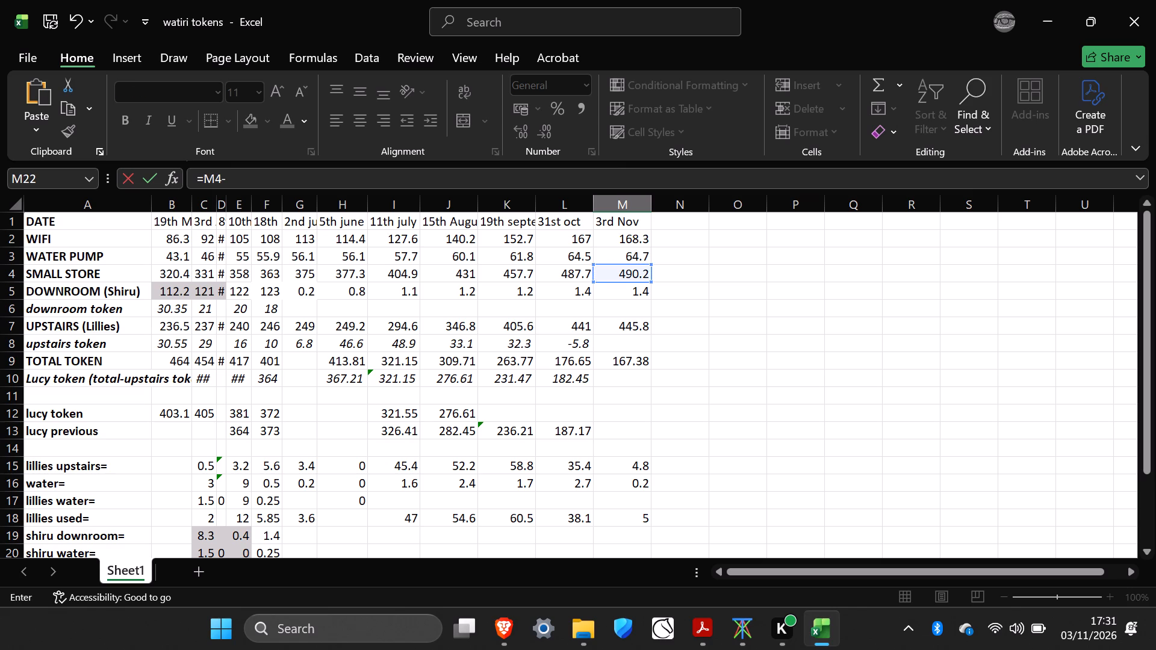
{"action": "left_click", "coordinate": [561, 268]}
{"action": "key", "text": "Return"}
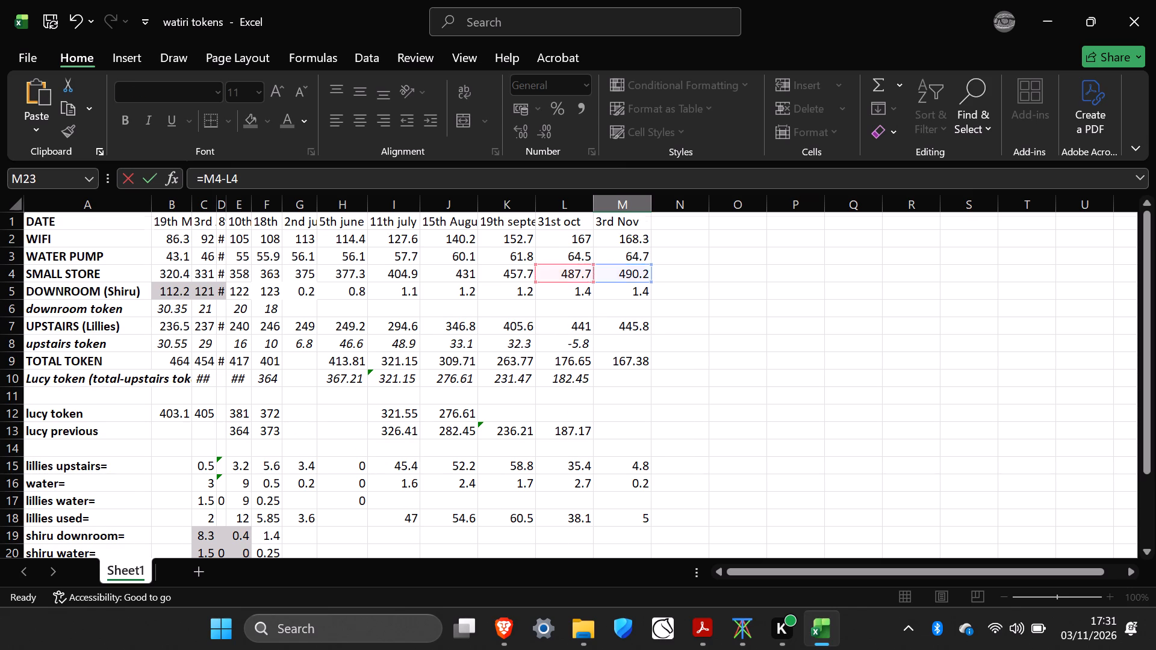
Calculate lucy wifi usage for 3rd Nov in M23 by subtracting the previous WIFI reading from the new one (=M2-L2).
{"action": "key", "text": "equal"}
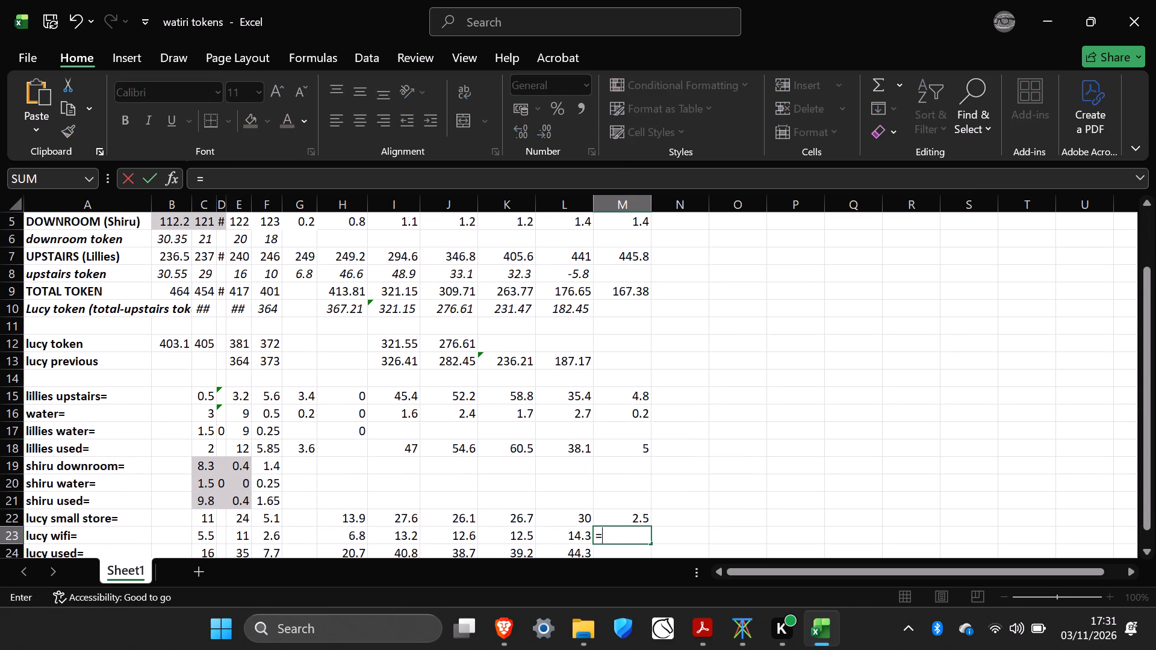
{"action": "scroll", "coordinate": [561, 268], "scroll_direction": "up", "scroll_amount": 1}
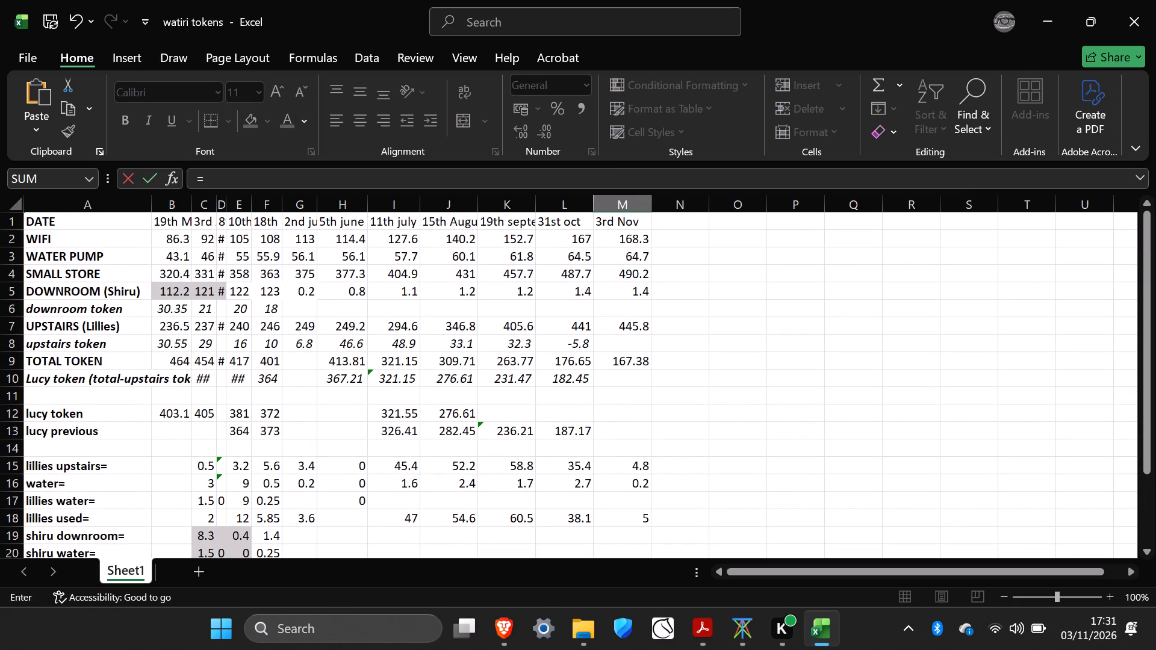
{"action": "left_click", "coordinate": [629, 234]}
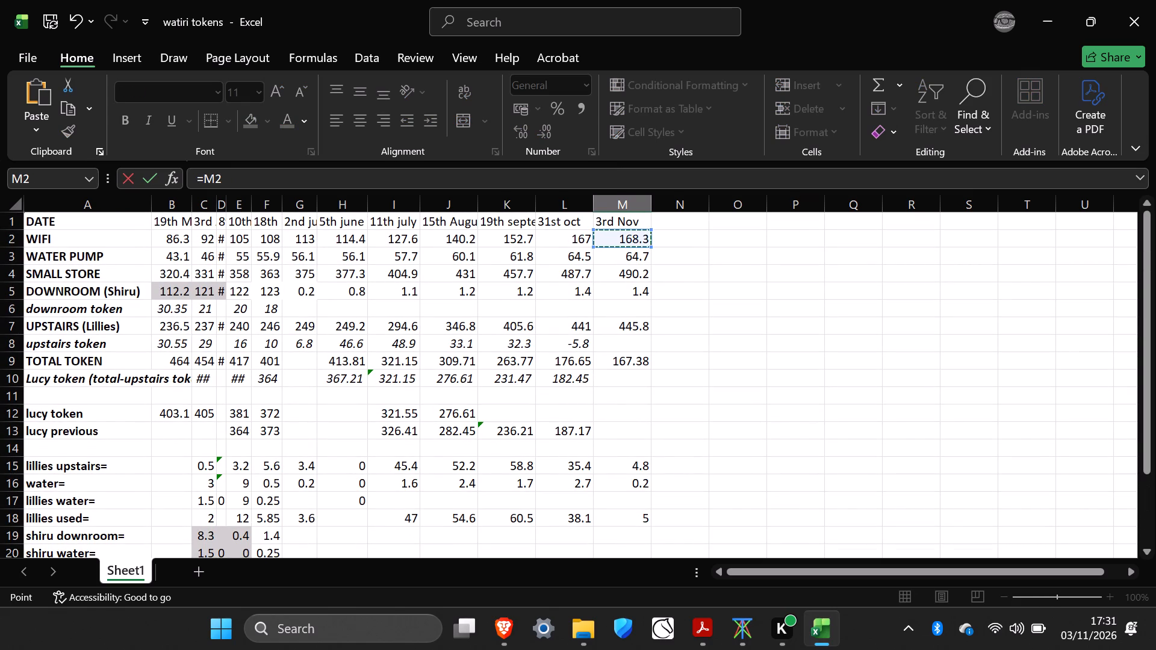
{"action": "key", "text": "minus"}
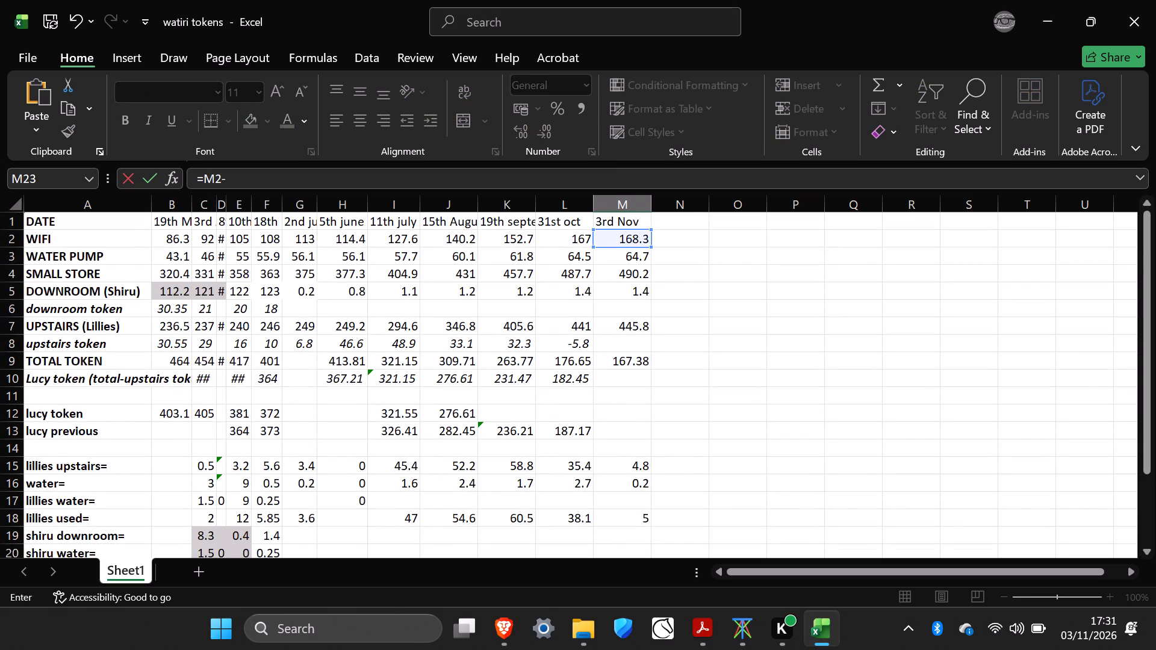
{"action": "left_click", "coordinate": [550, 236]}
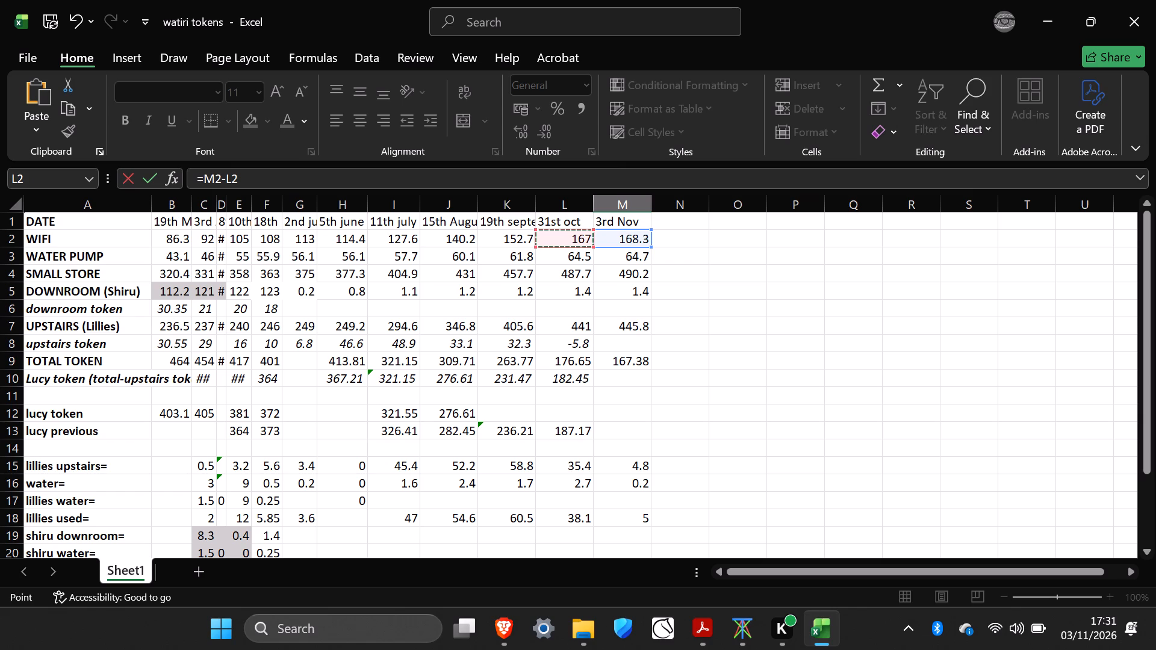
{"action": "key", "text": "Return"}
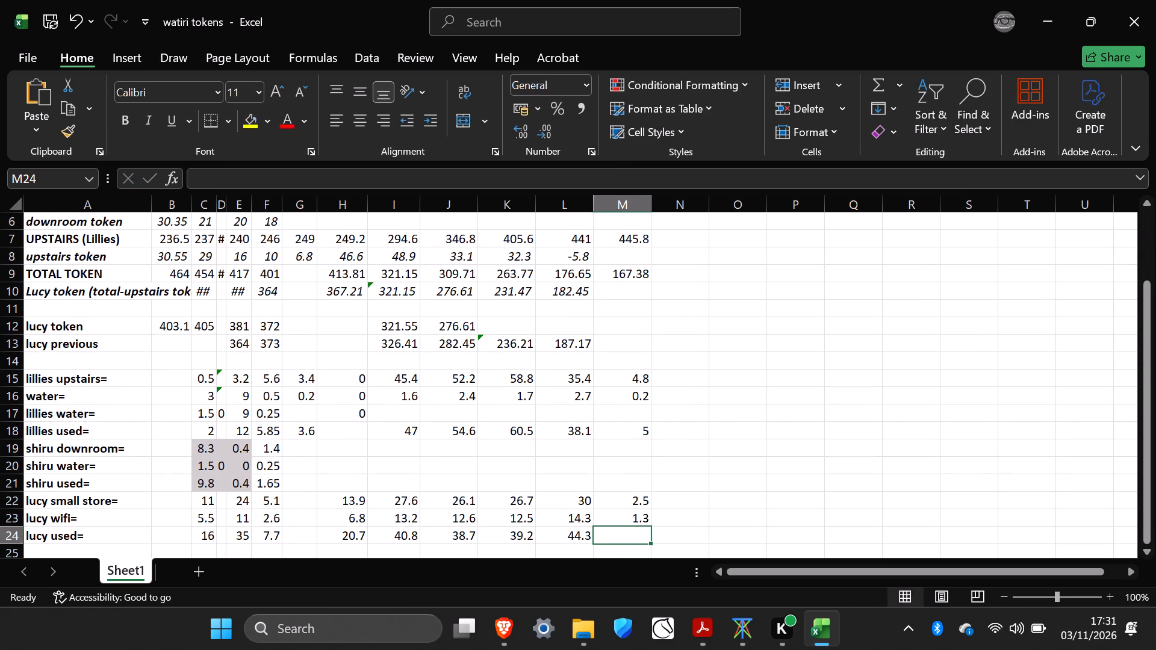
Calculate lucy used for 3rd Nov in M24 by adding the small store and wifi usage cells (=M22+M23).
{"action": "key", "text": "equal"}
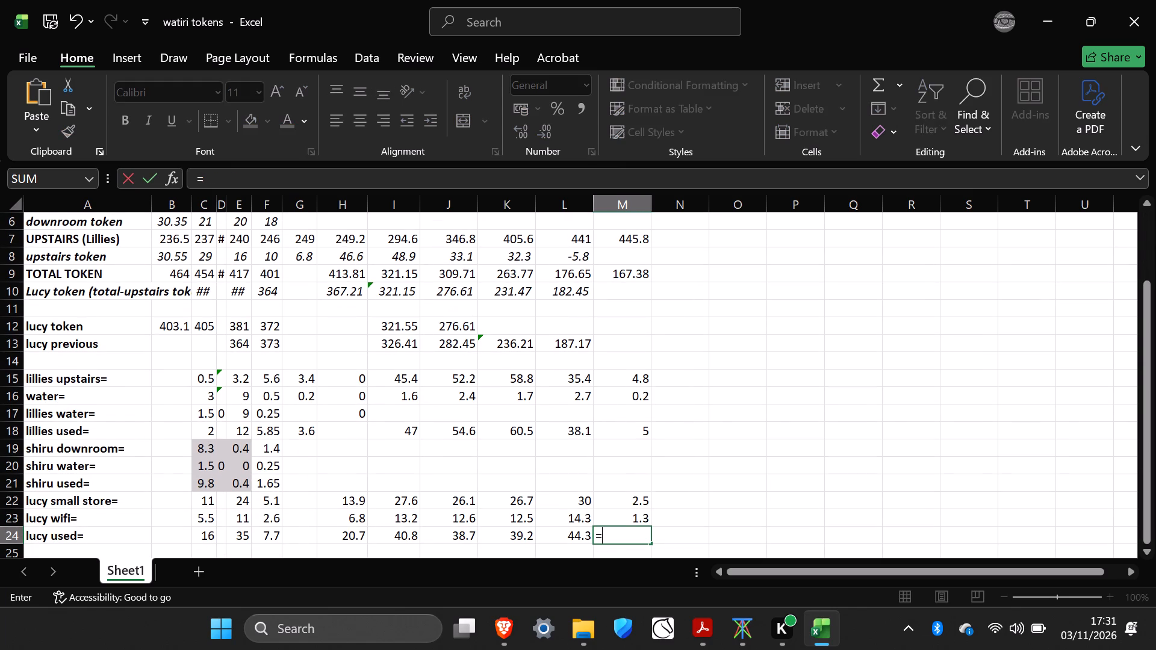
{"action": "left_click", "coordinate": [612, 502]}
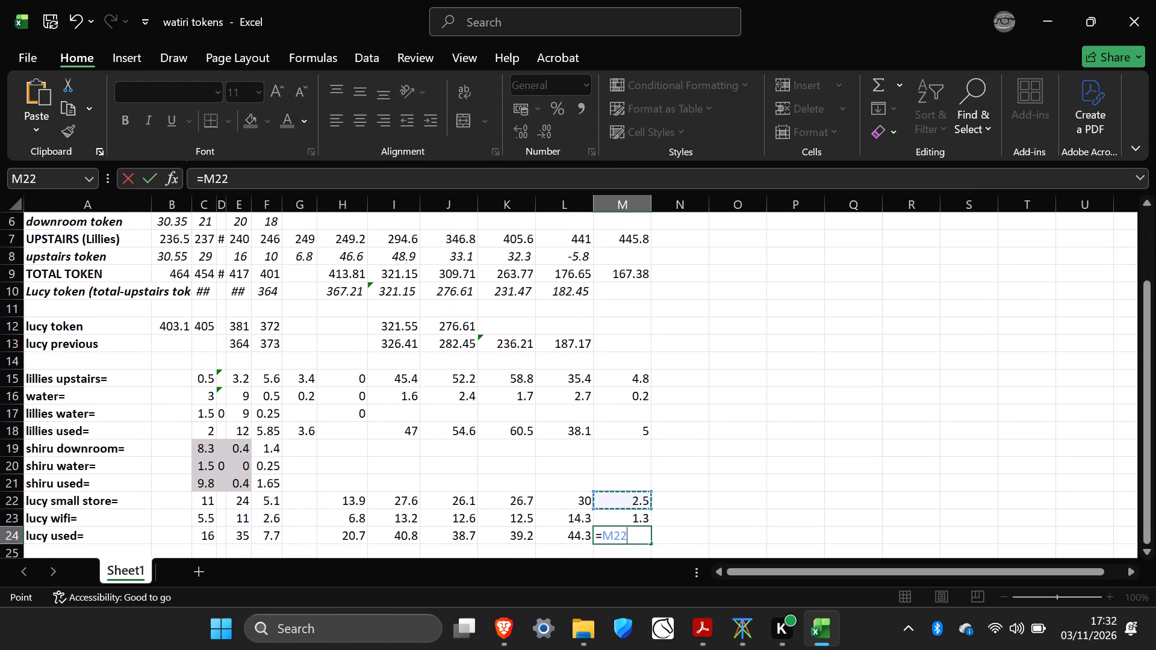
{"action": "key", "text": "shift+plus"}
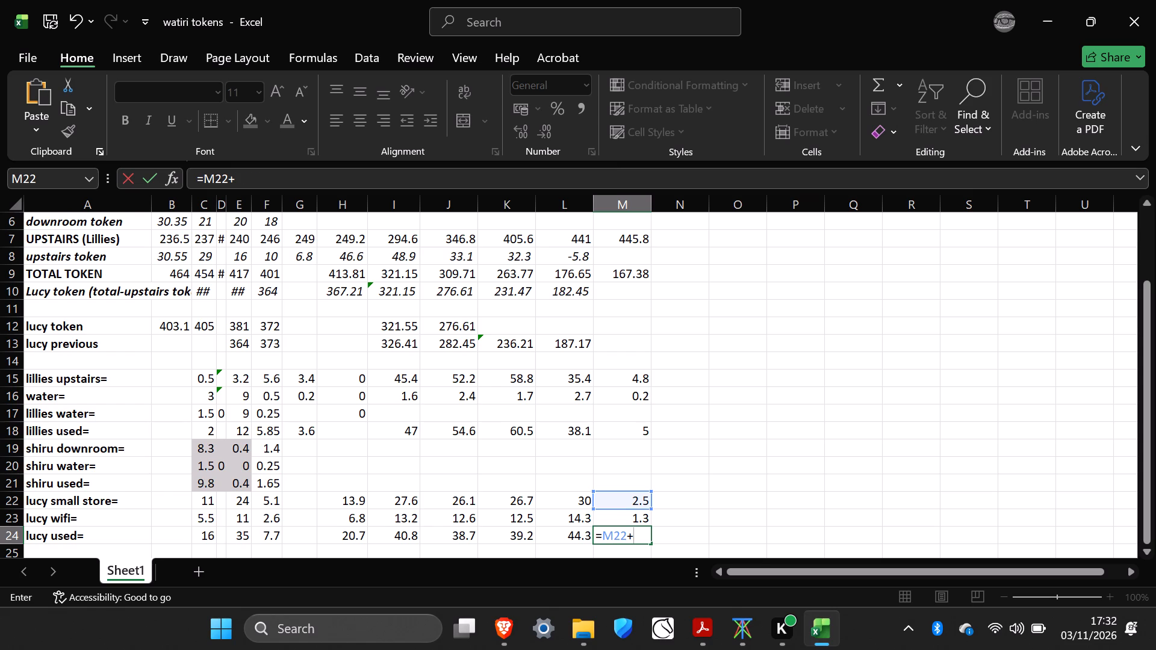
{"action": "left_click", "coordinate": [641, 513]}
{"action": "key", "text": "Return"}
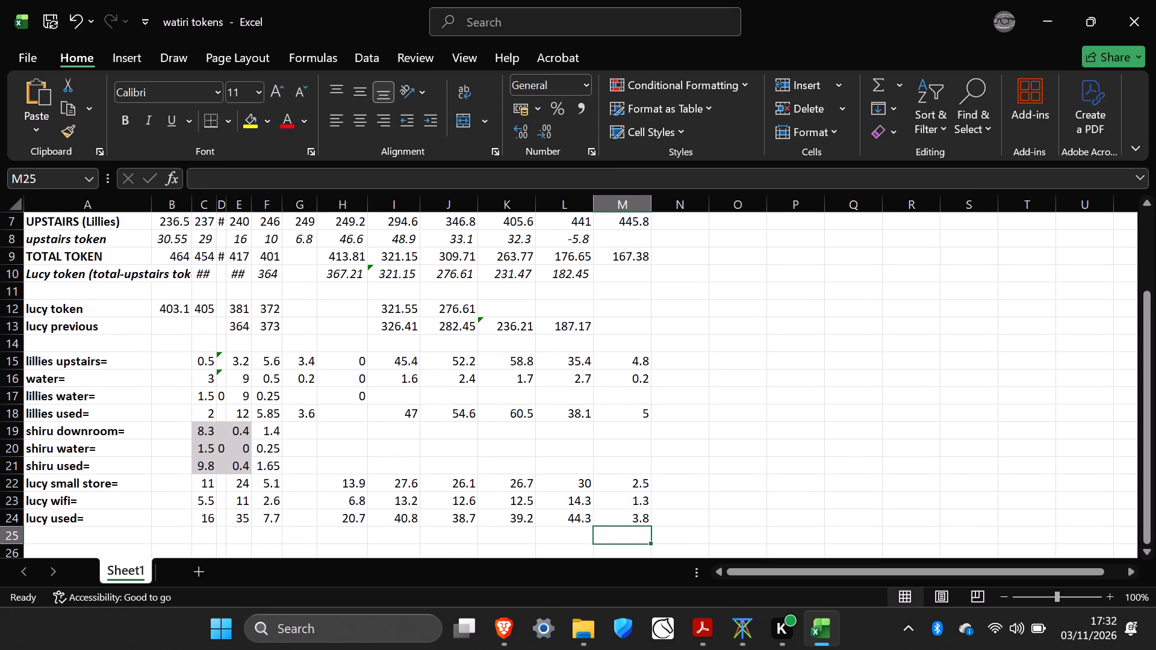
Open WhatsApp from the recent apps in Windows search.
{"action": "left_click", "coordinate": [345, 640]}
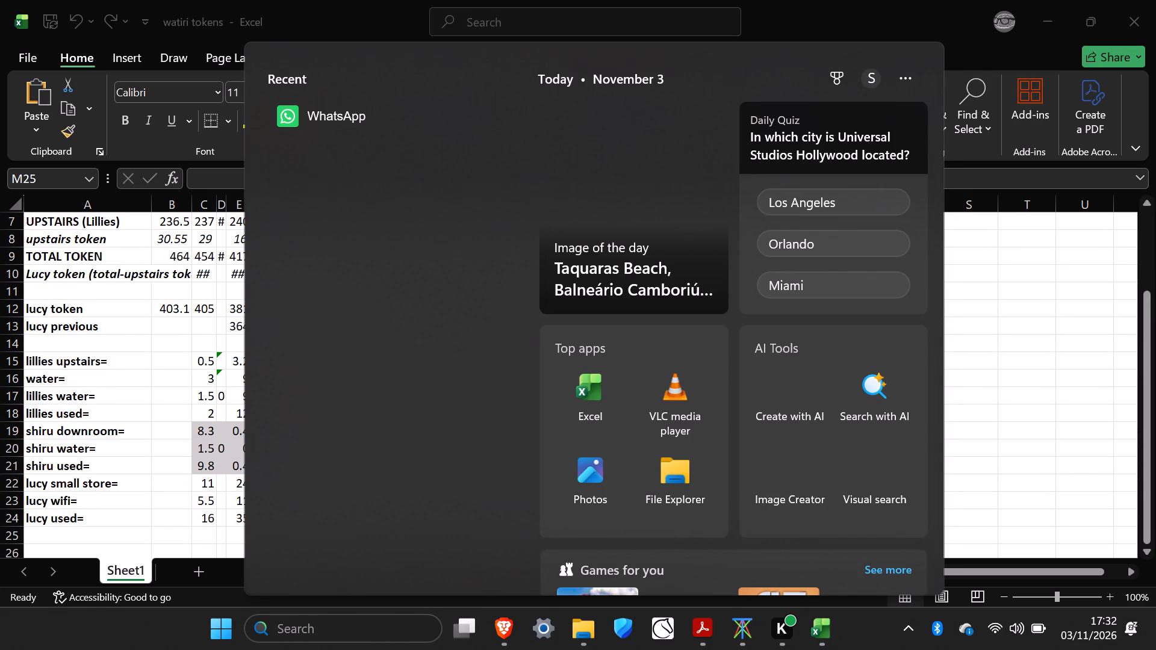
{"action": "left_click", "coordinate": [390, 108]}
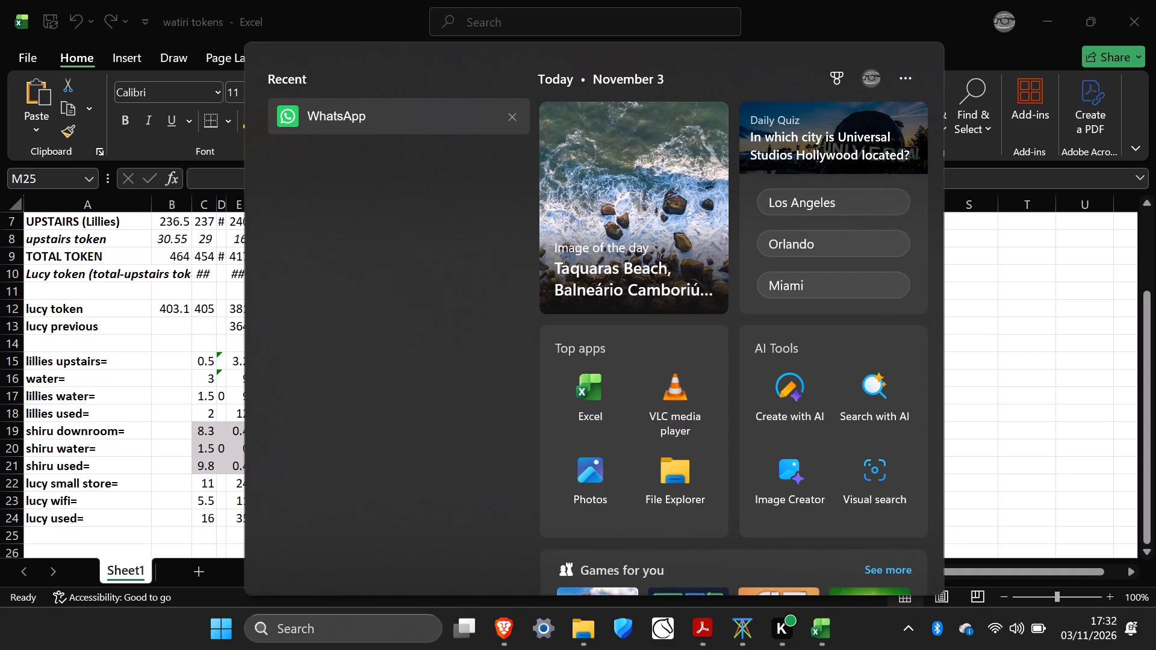
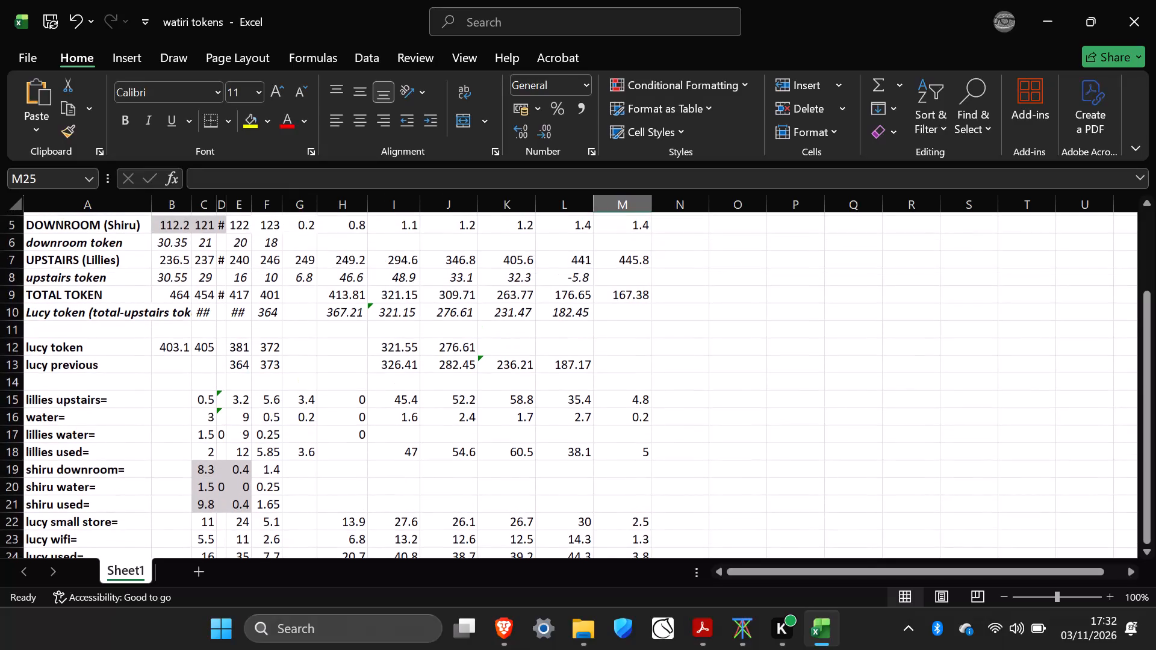
Begin an entry with a plus sign in N8, beside the 3rd Nov column on the upstairs token row.
{"action": "scroll", "coordinate": [797, 311], "scroll_direction": "up", "scroll_amount": 1}
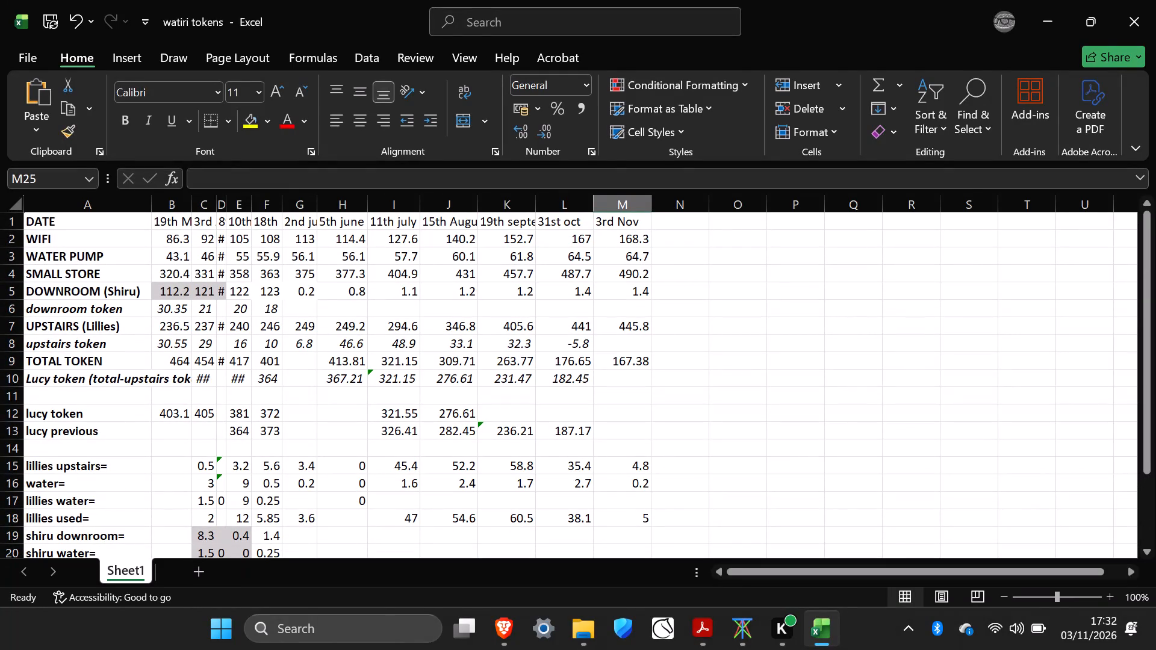
{"action": "left_click", "coordinate": [679, 337]}
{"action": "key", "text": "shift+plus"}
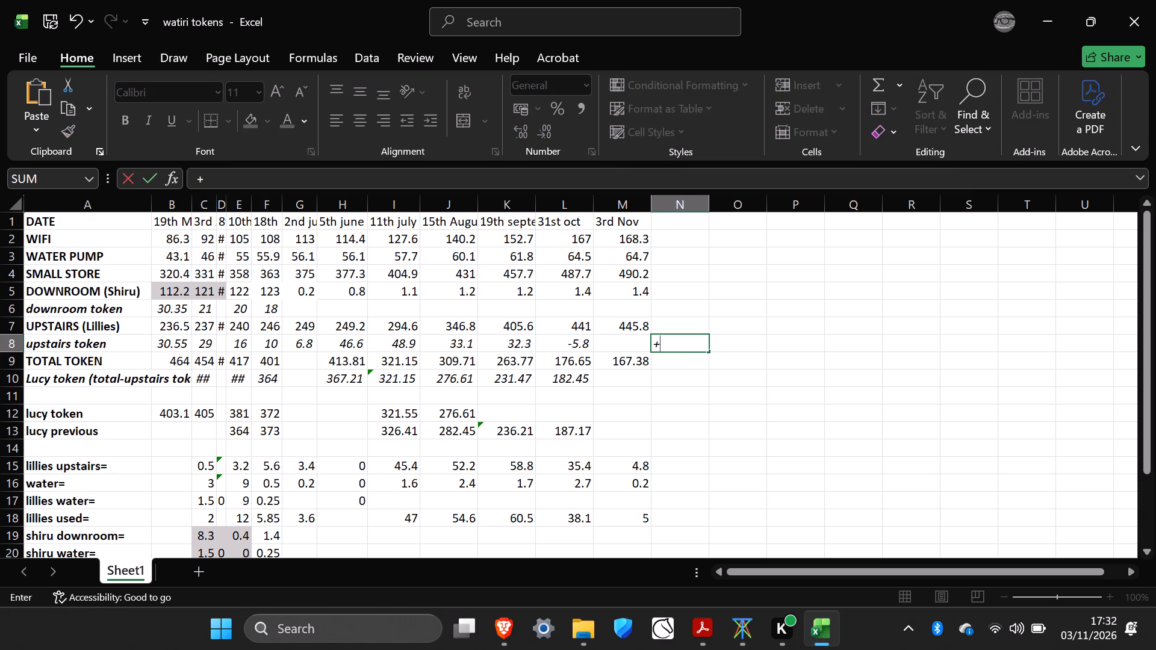
Enter +39.8 in N8 on the upstairs token row, beside the 3rd Nov column.
{"action": "type", "text": "39"}
{"action": "type", "text": ".8"}
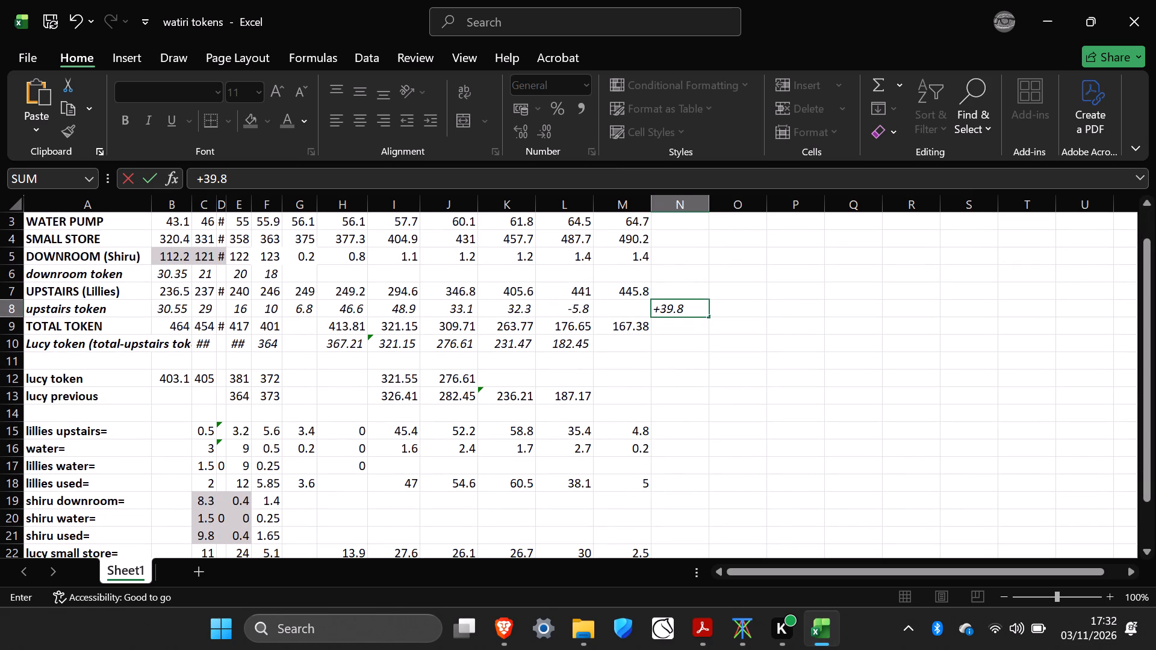
Calculate the 3rd Nov upstairs token in M8 by subtracting lillies used from the previous upstairs token (=L8-M18).
{"action": "left_click", "coordinate": [621, 309]}
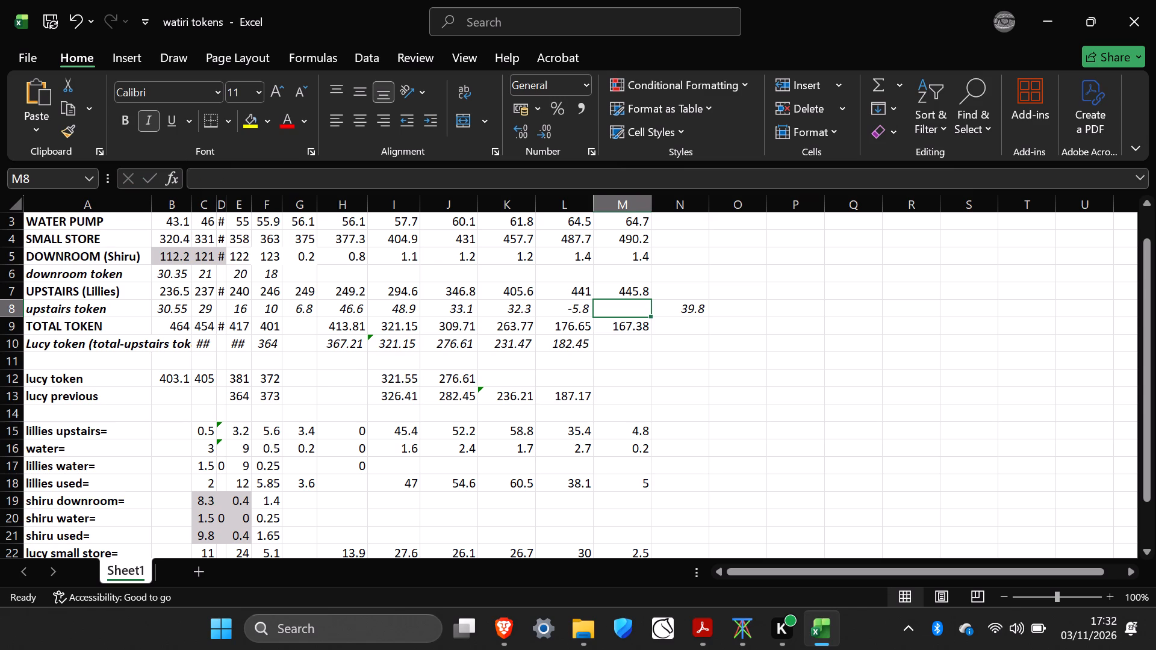
{"action": "key", "text": "shift+plus"}
{"action": "key", "text": "BackSpace"}
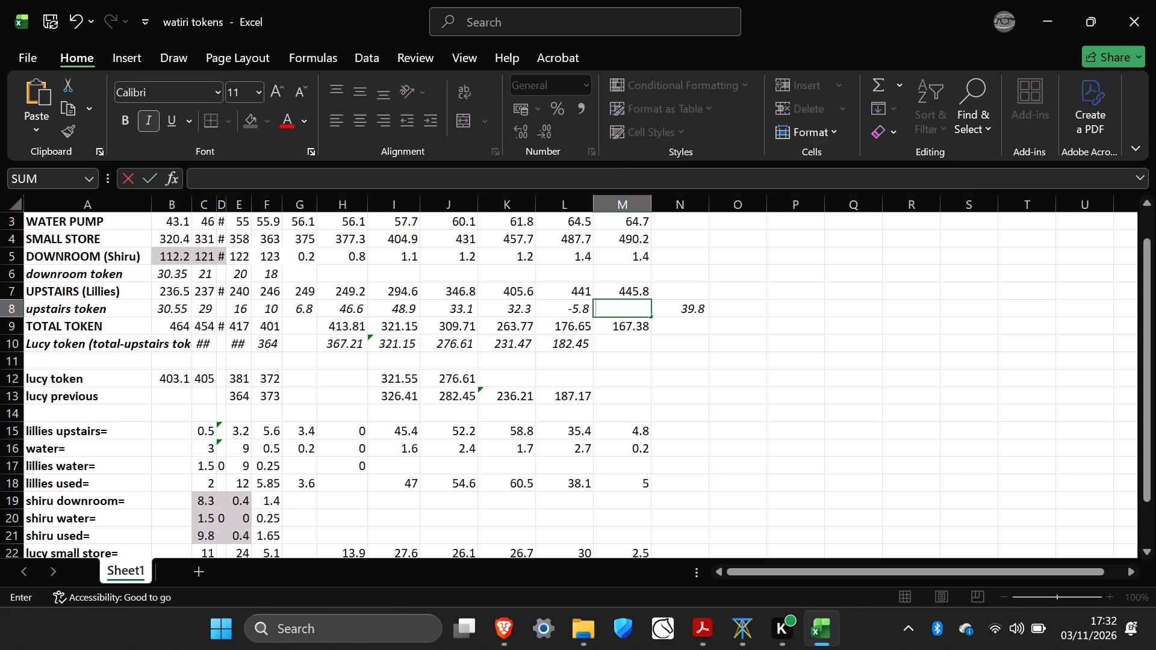
{"action": "key", "text": "equal"}
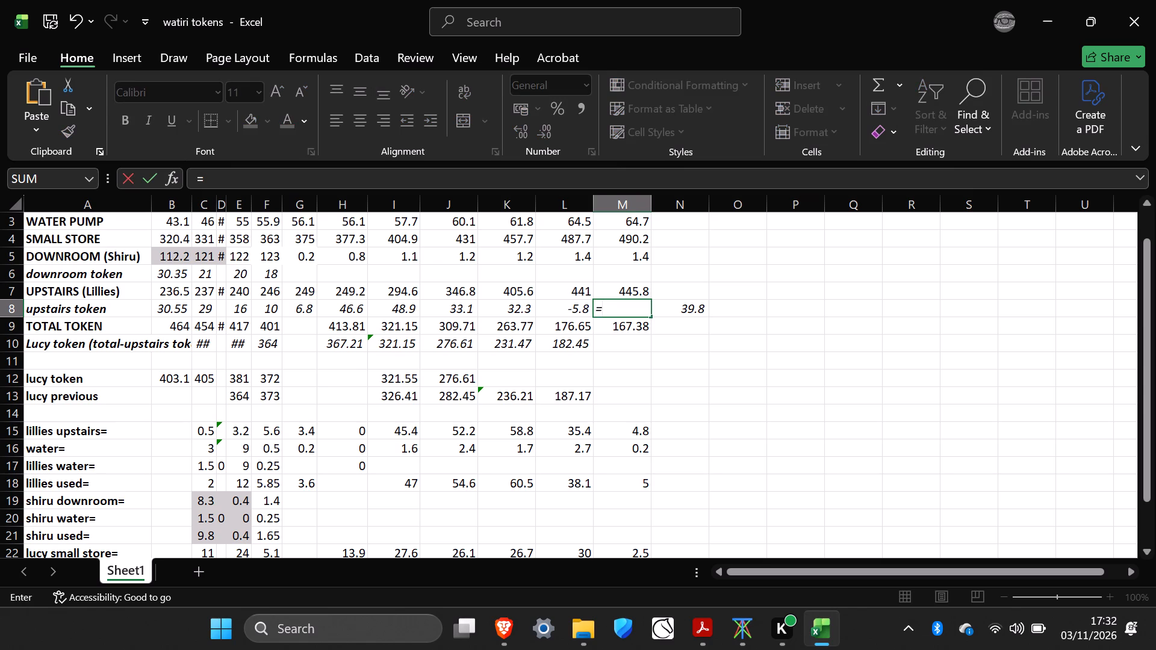
{"action": "left_click", "coordinate": [567, 308]}
{"action": "key", "text": "minus"}
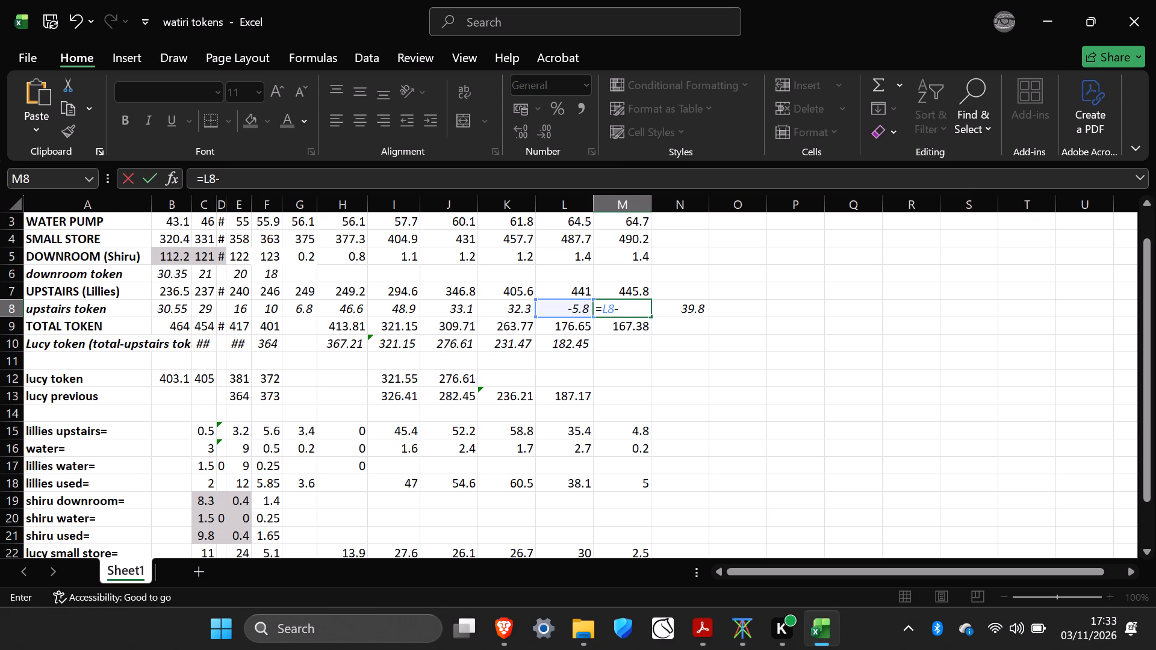
{"action": "left_click", "coordinate": [620, 473]}
{"action": "left_click", "coordinate": [629, 484]}
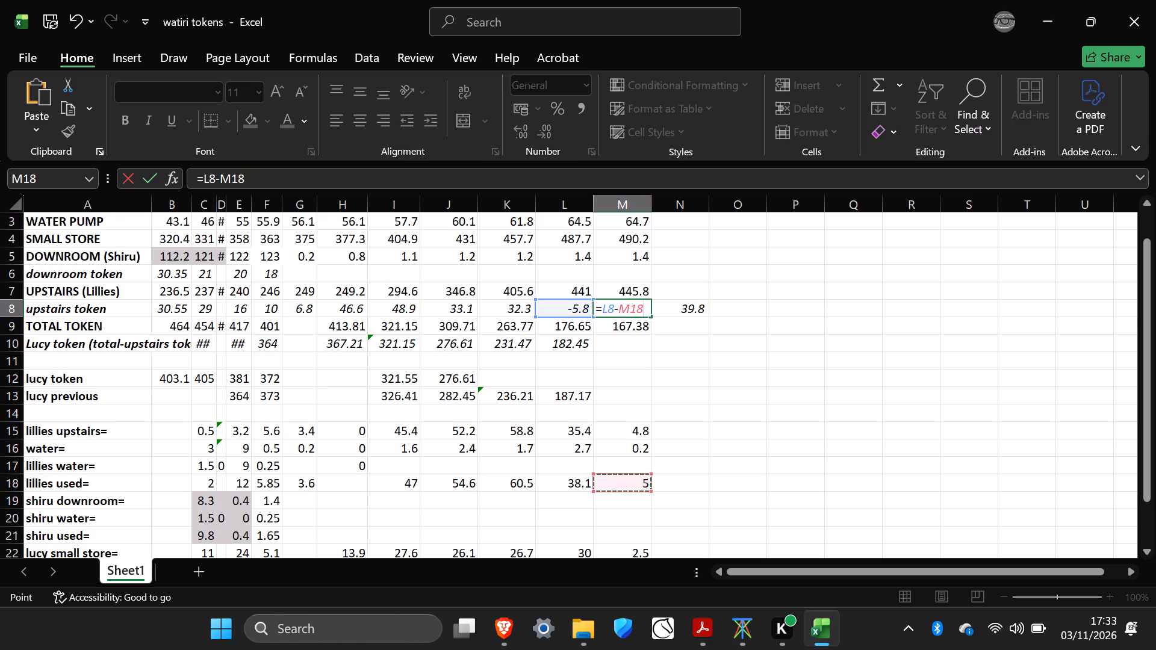
{"action": "key", "text": "Return"}
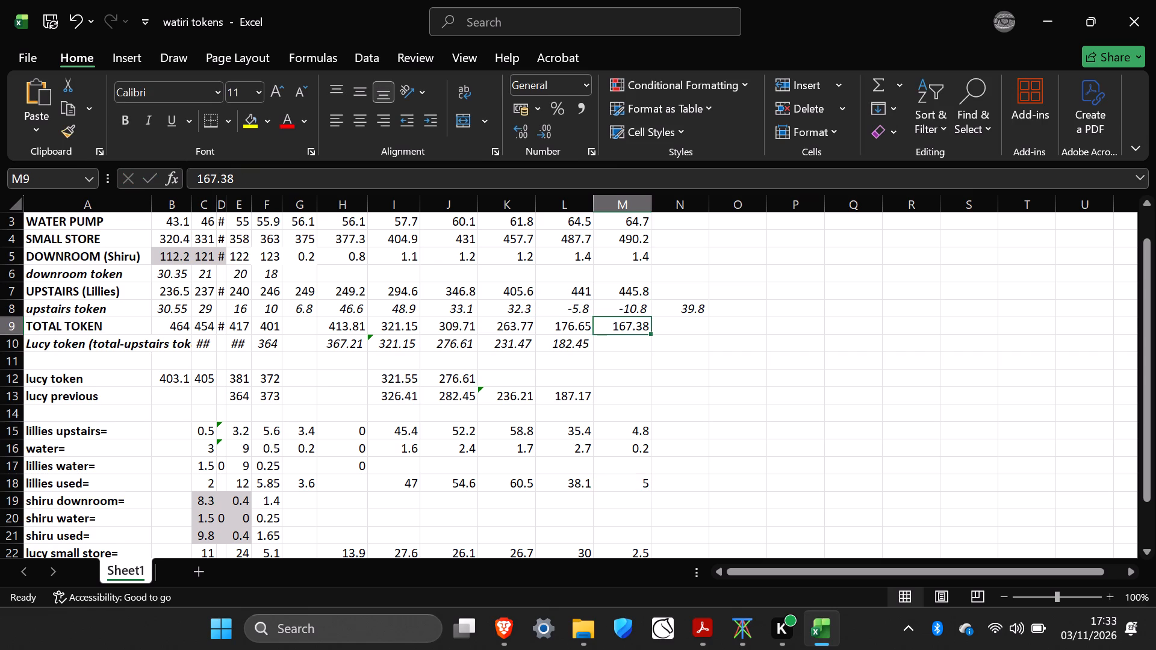
Review the 3rd Nov column's readings, token balances and usage figures for lillies and lucy.
{"action": "scroll", "coordinate": [629, 484], "scroll_direction": "down", "scroll_amount": 1}
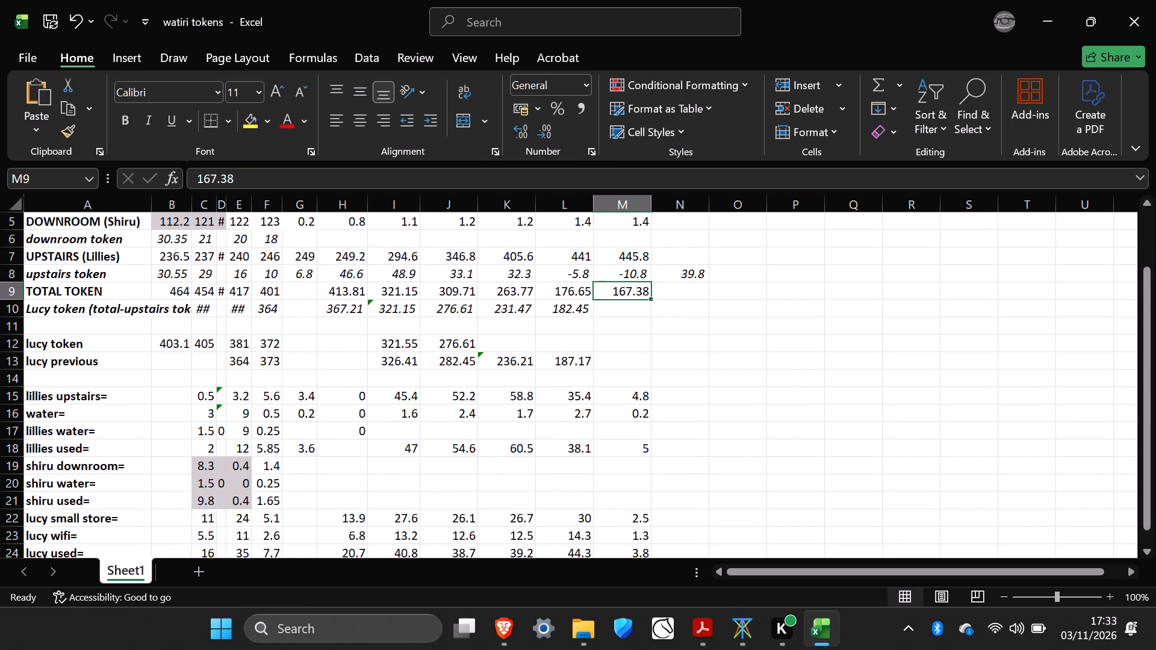
{"action": "scroll", "coordinate": [642, 521], "scroll_direction": "down", "scroll_amount": 1}
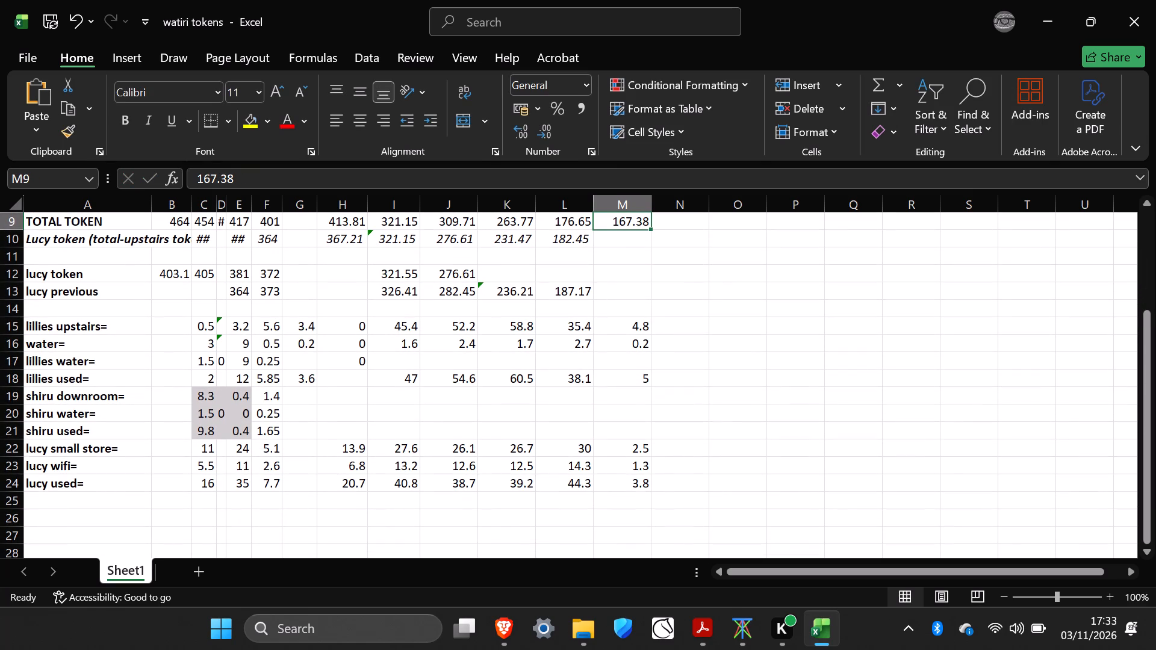
{"action": "scroll", "coordinate": [669, 432], "scroll_direction": "up", "scroll_amount": 1}
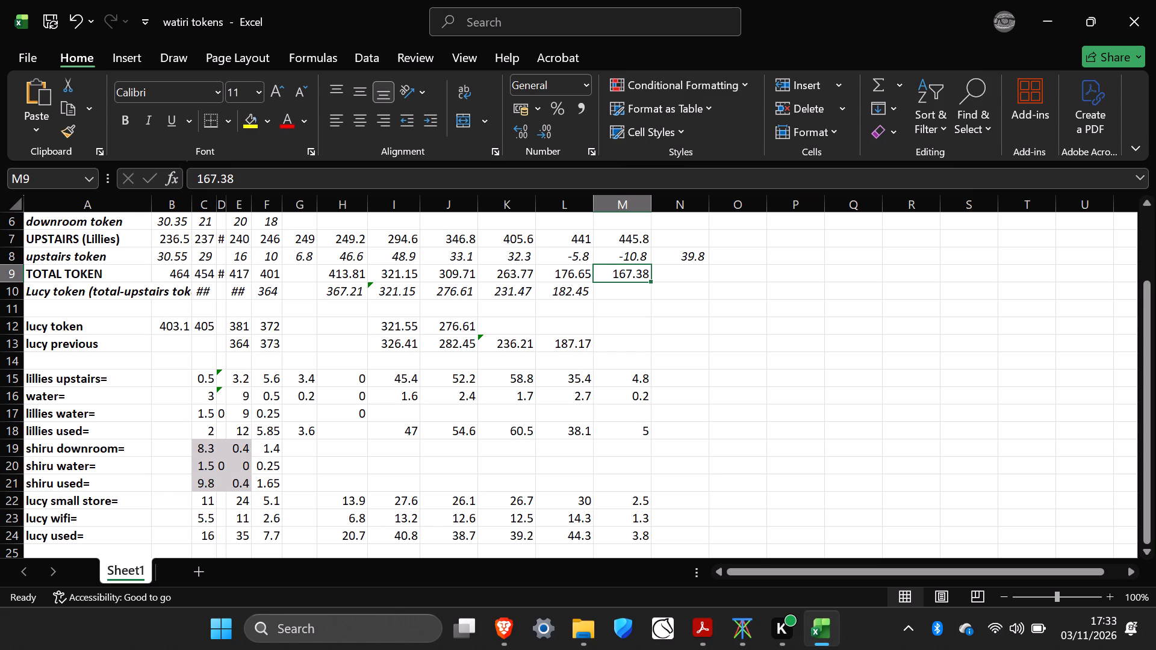
{"action": "scroll", "coordinate": [669, 432], "scroll_direction": "up", "scroll_amount": 2}
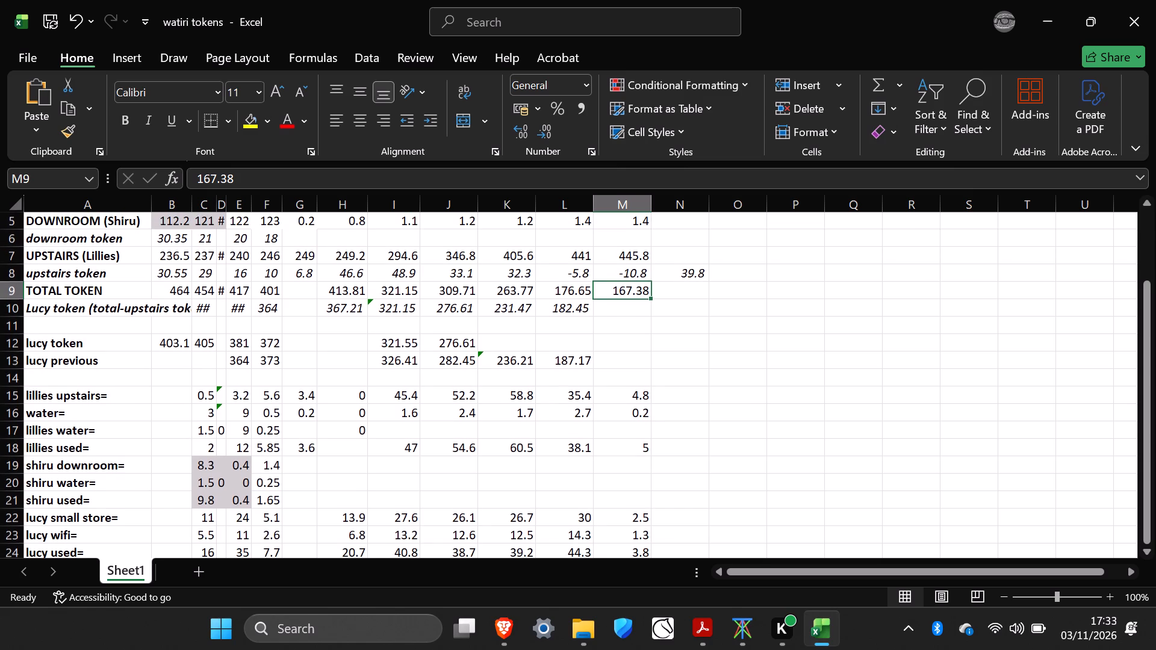
{"action": "scroll", "coordinate": [669, 432], "scroll_direction": "up", "scroll_amount": 2}
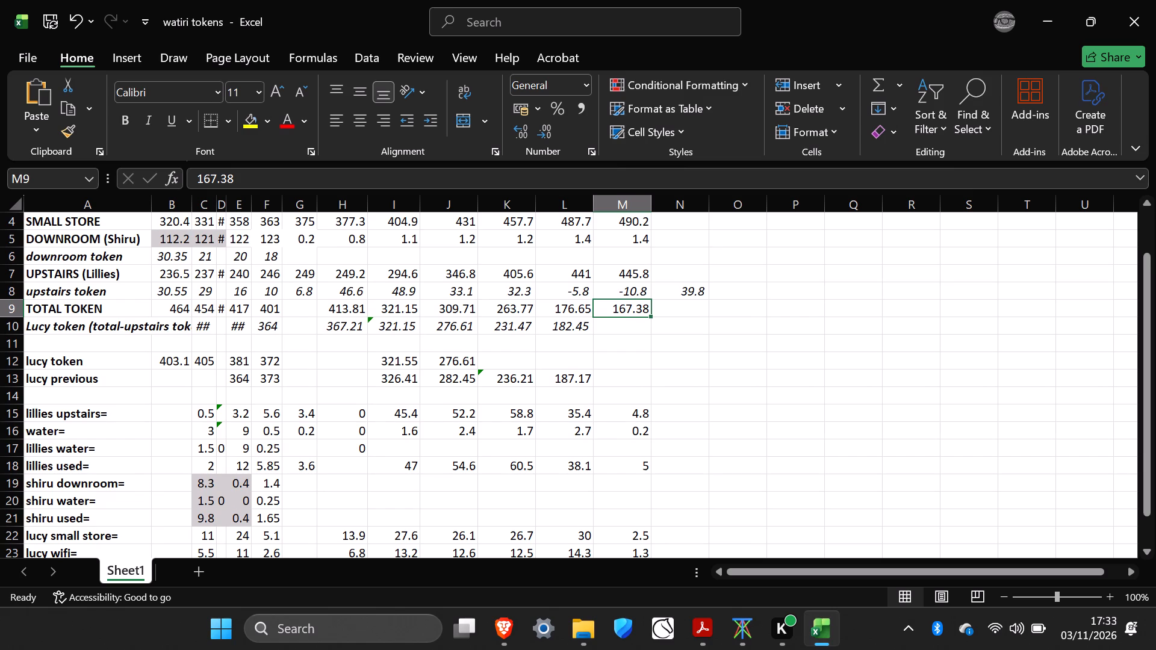
{"action": "left_click", "coordinate": [625, 324]}
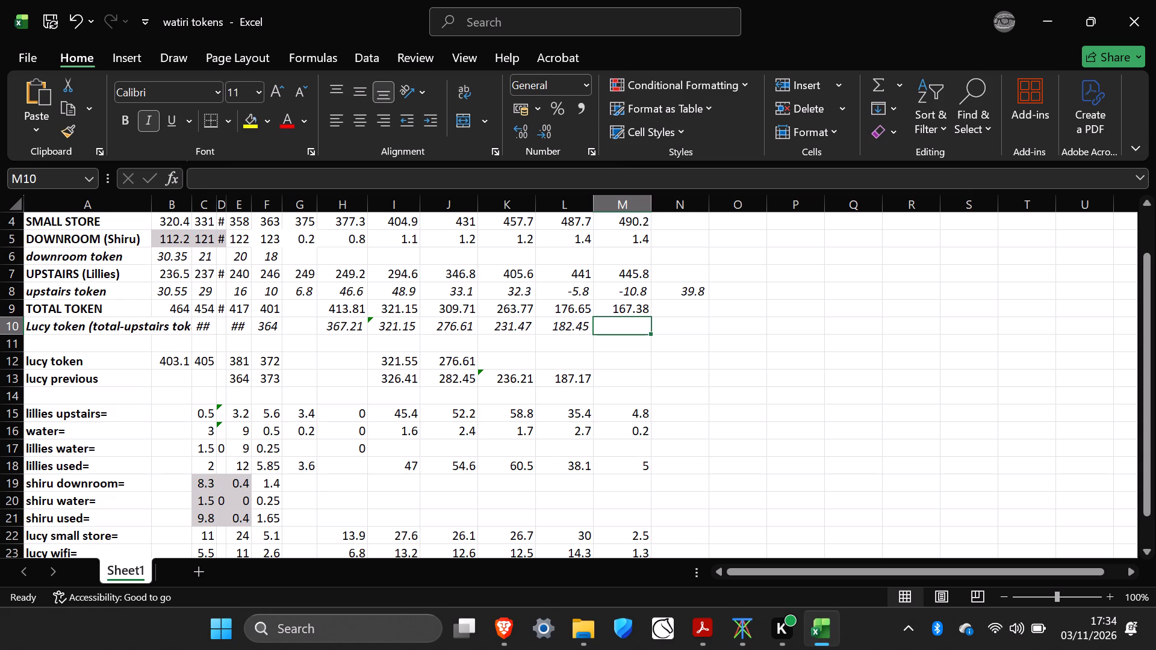
{"action": "key", "text": "Up"}
{"action": "key", "text": "Up"}
{"action": "key", "text": "Up"}
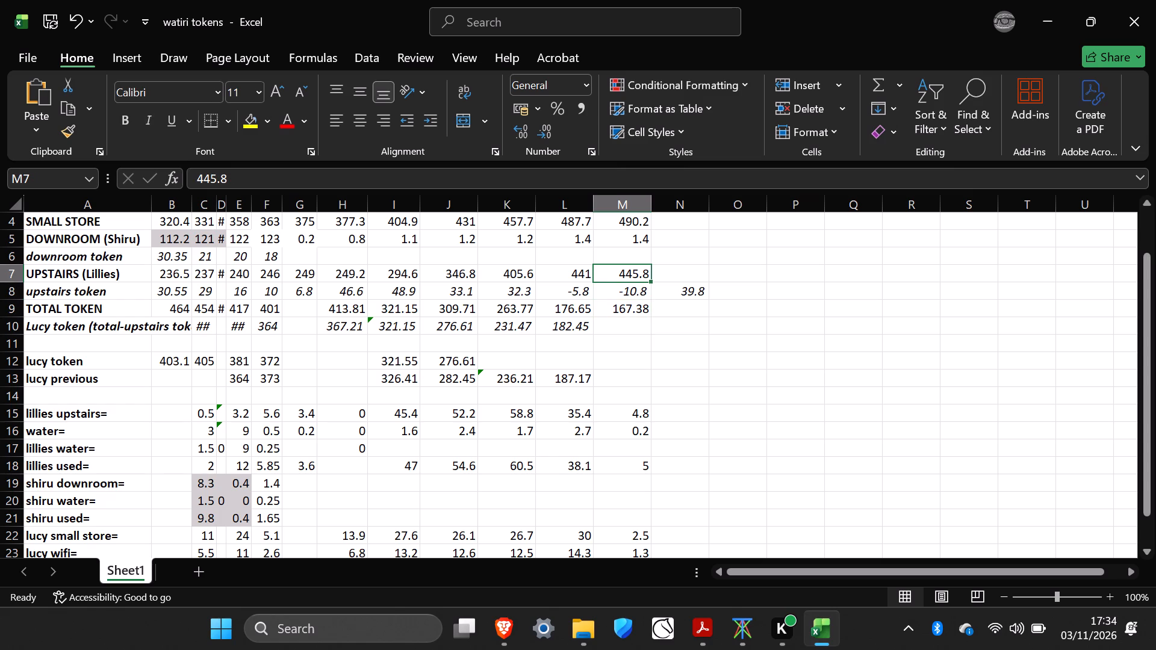
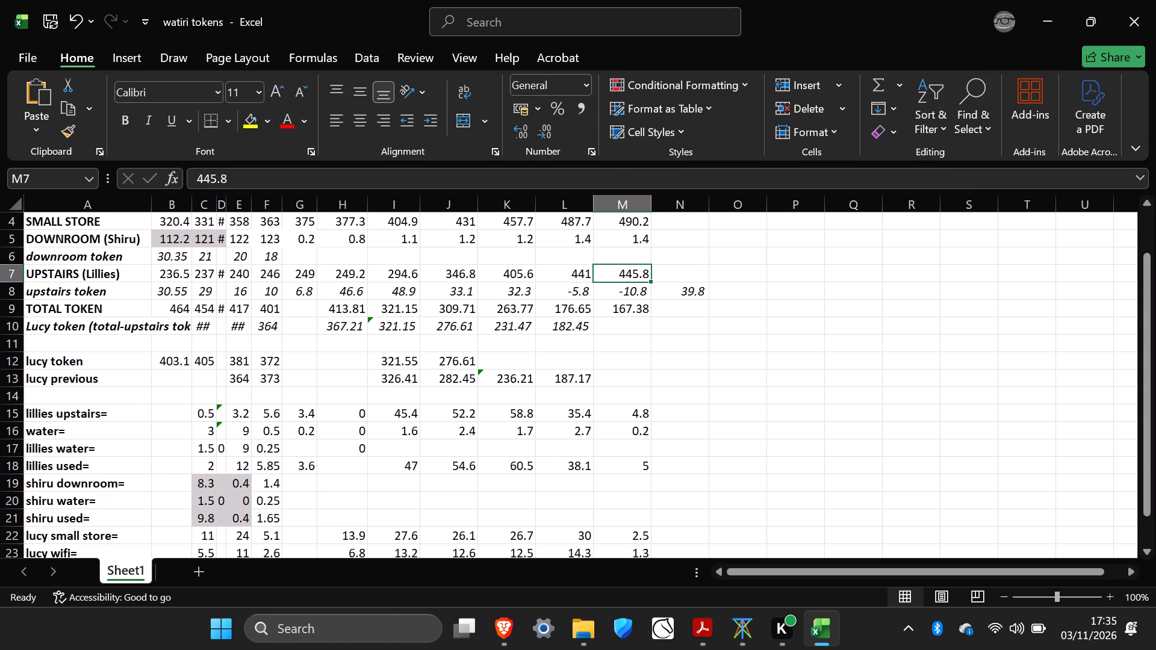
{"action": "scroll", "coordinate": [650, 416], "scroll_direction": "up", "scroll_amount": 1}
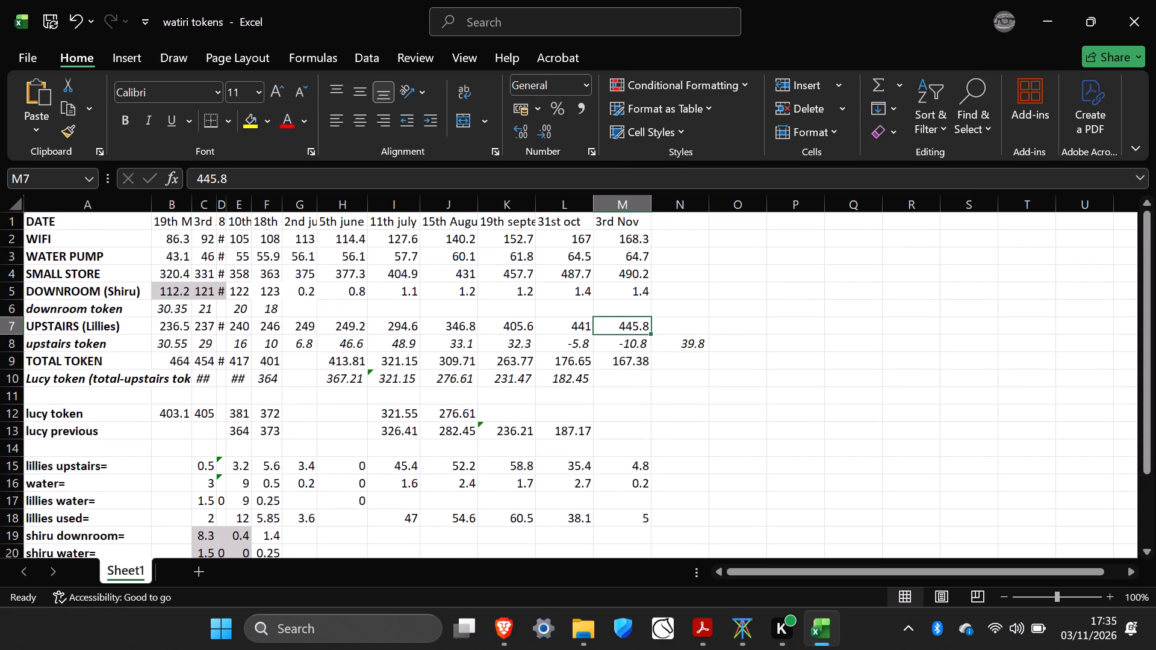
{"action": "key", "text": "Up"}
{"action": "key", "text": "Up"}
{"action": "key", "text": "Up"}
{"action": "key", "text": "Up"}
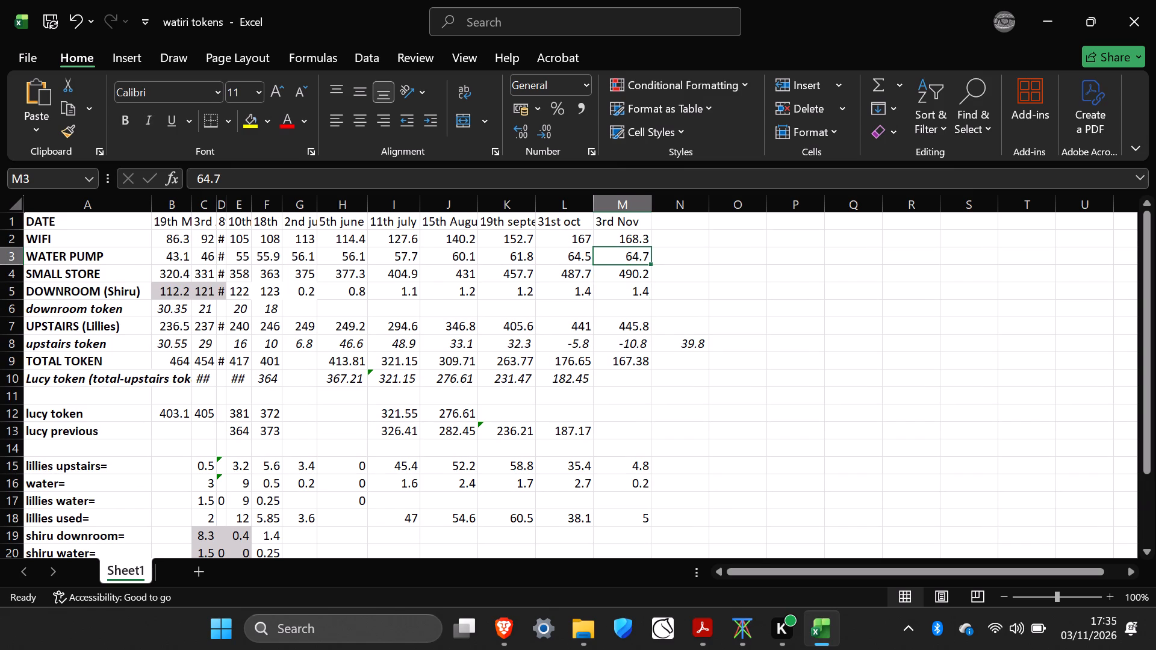
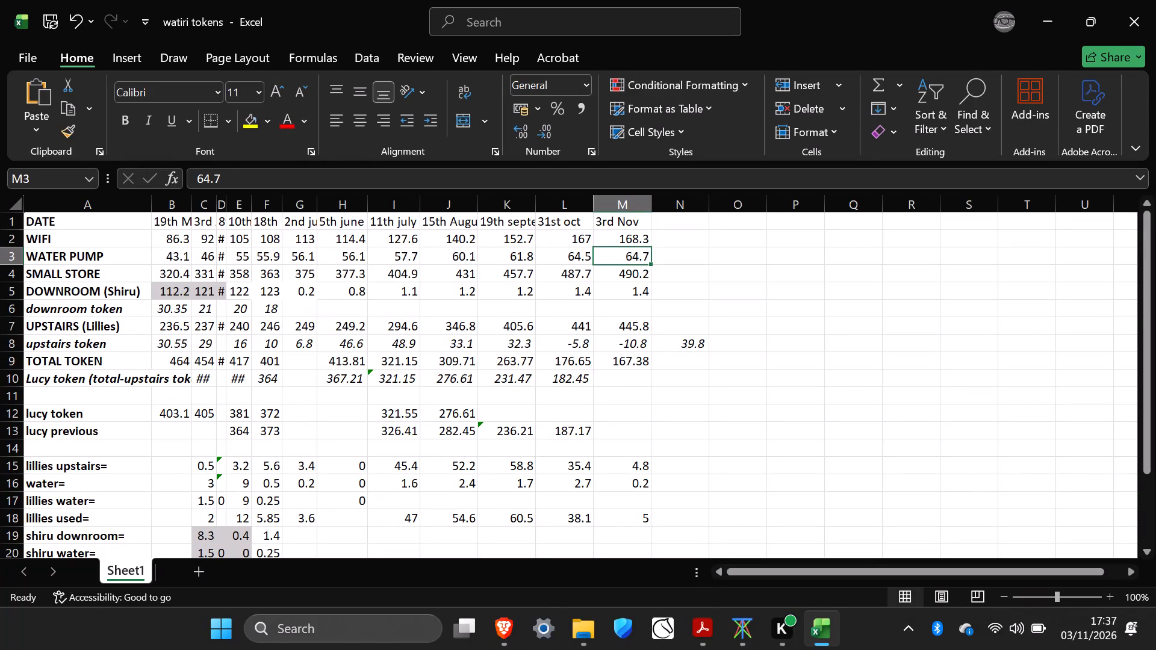
Replace the 3rd Nov upstairs token in M8 with the formula =-10.8+39.8 to add the purchased tokens.
{"action": "left_click", "coordinate": [631, 347]}
{"action": "key", "text": "equal"}
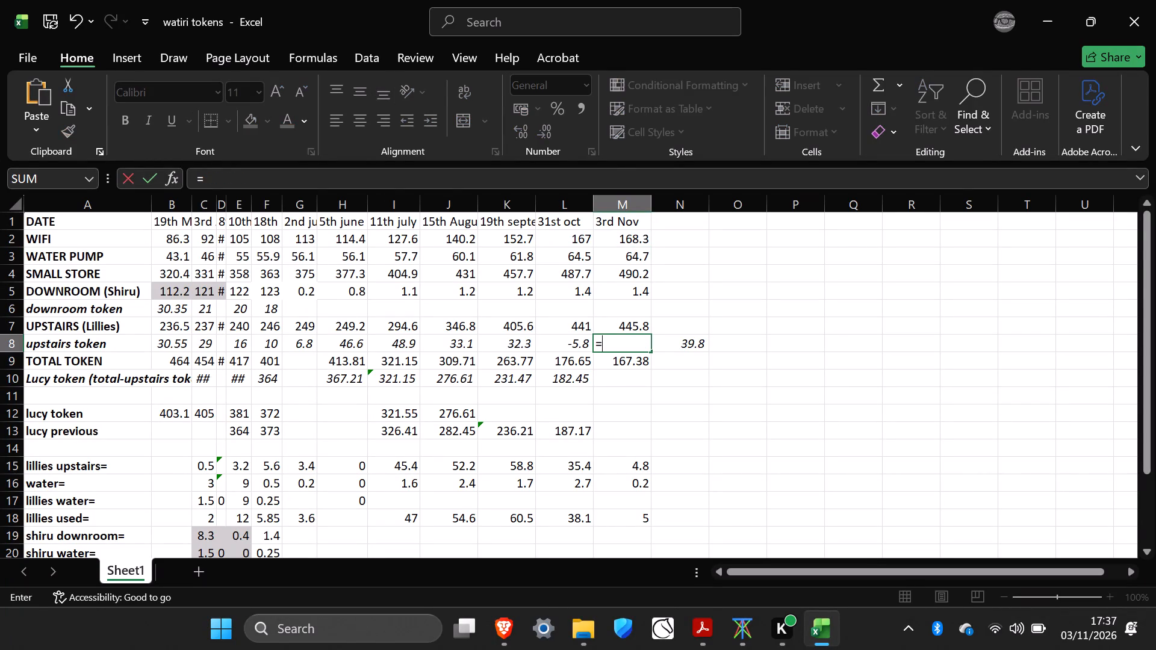
{"action": "type", "text": "-10.8"}
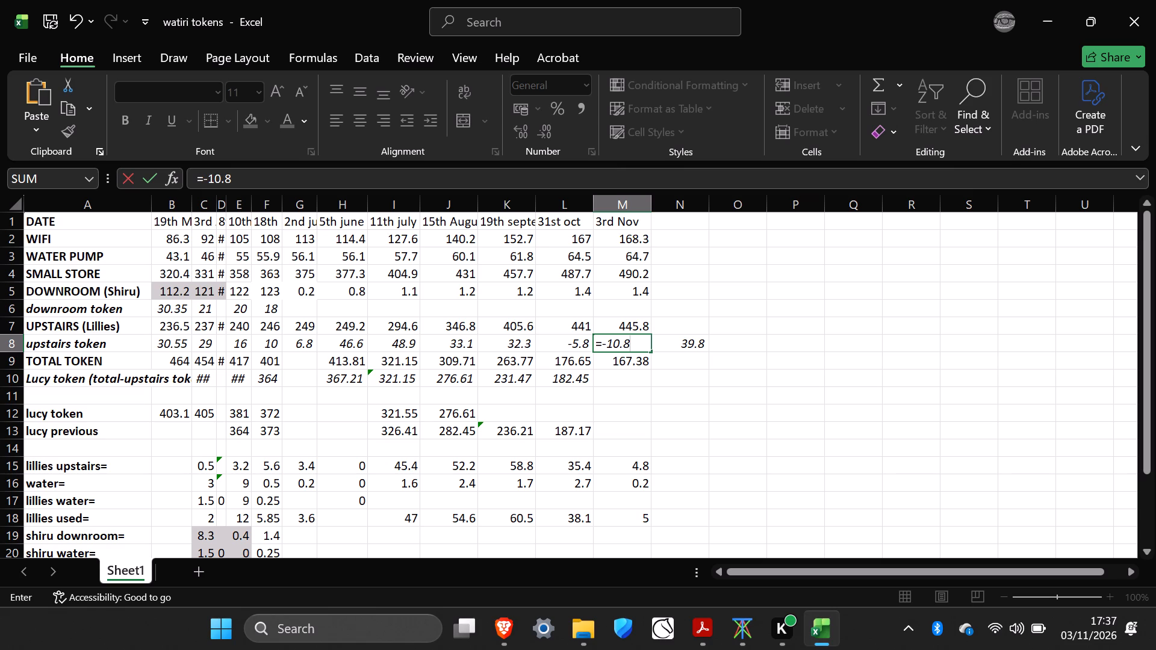
{"action": "key", "text": "shift+plus"}
{"action": "type", "text": "39."}
{"action": "key", "text": "8"}
{"action": "key", "text": "Return"}
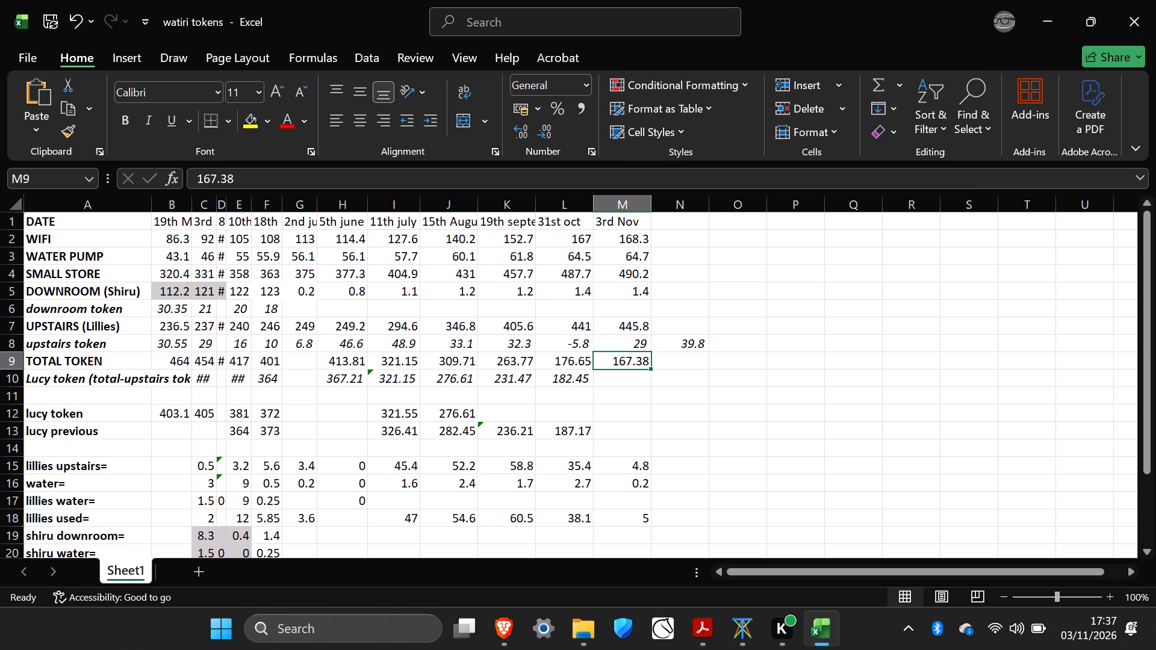
Set the 3rd Nov TOTAL TOKEN value in M9 to 207.17.
{"action": "left_click", "coordinate": [621, 359]}
{"action": "left_click", "coordinate": [643, 367]}
{"action": "type", "text": "20"}
{"action": "key", "text": "7"}
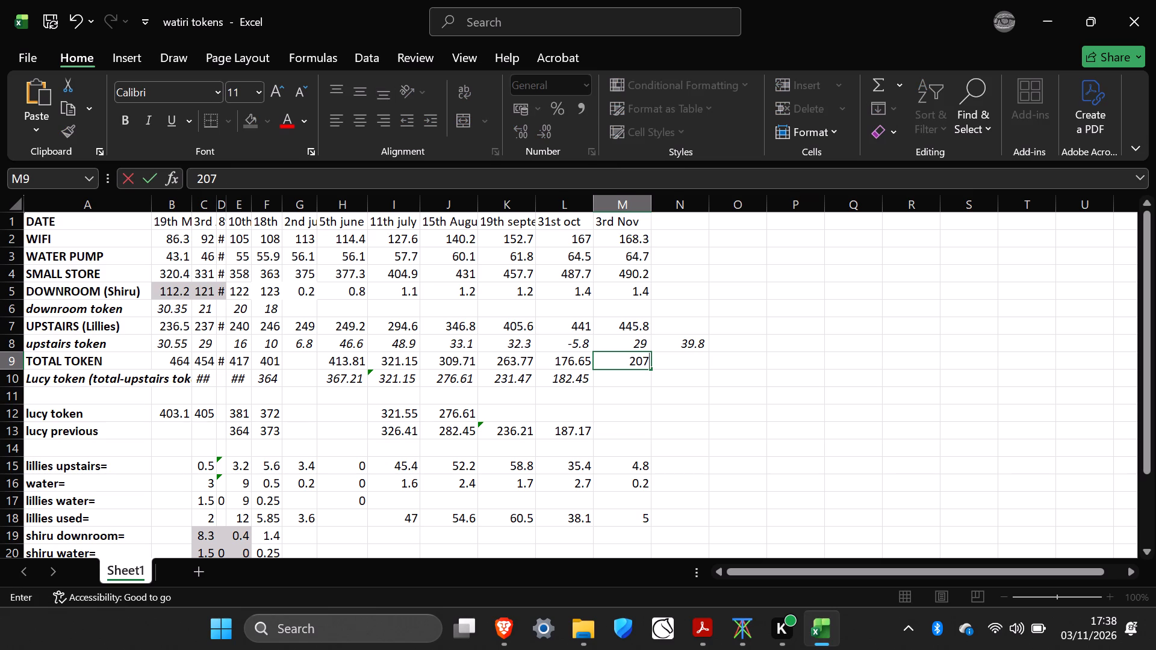
{"action": "key", "text": "period"}
{"action": "key", "text": "1"}
{"action": "key", "text": "7"}
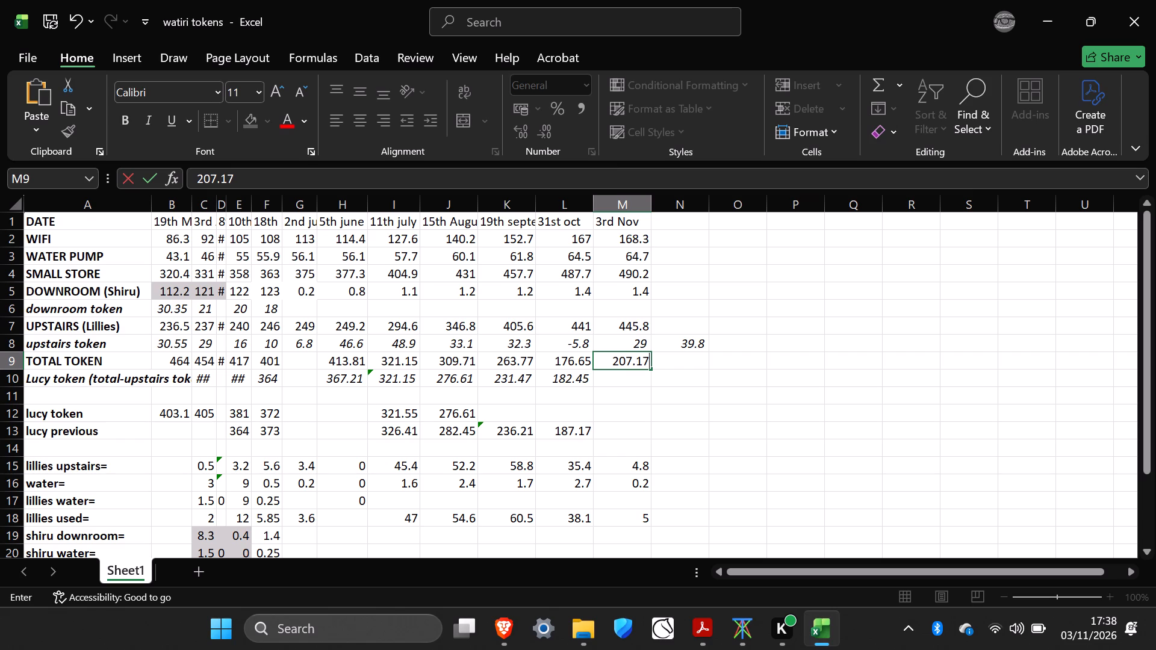
Calculate the 3rd Nov Lucy token in M10 by subtracting the upstairs token from the total token (=M9-M8).
{"action": "left_click", "coordinate": [627, 376]}
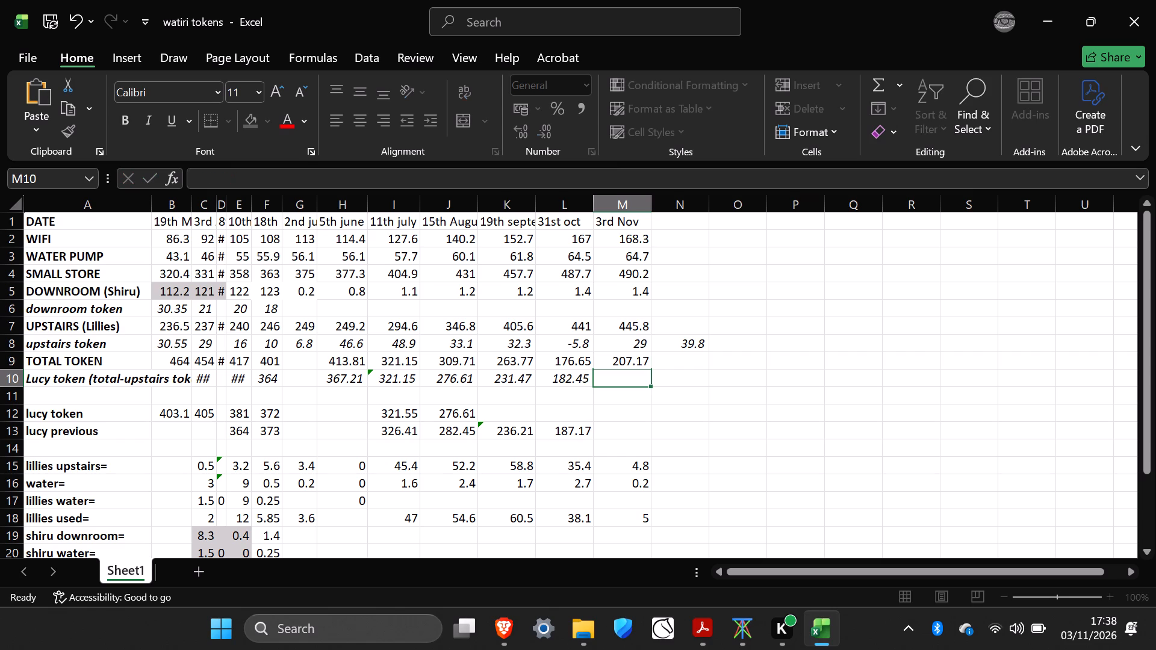
{"action": "key", "text": "equal"}
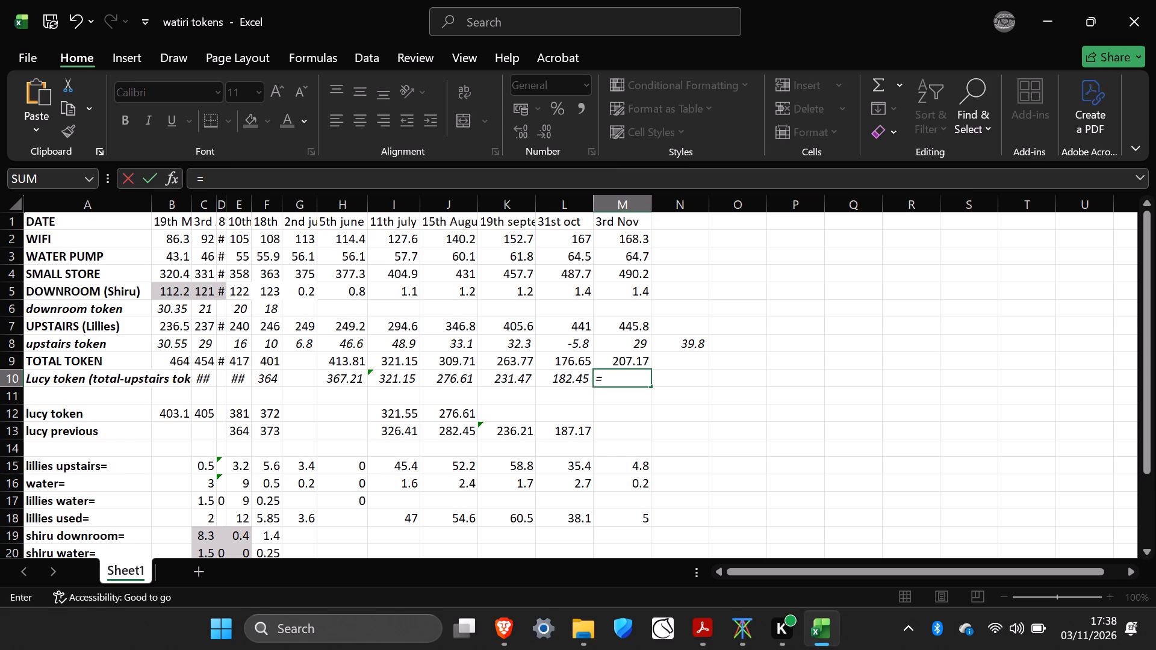
{"action": "left_click", "coordinate": [636, 362]}
{"action": "key", "text": "minus"}
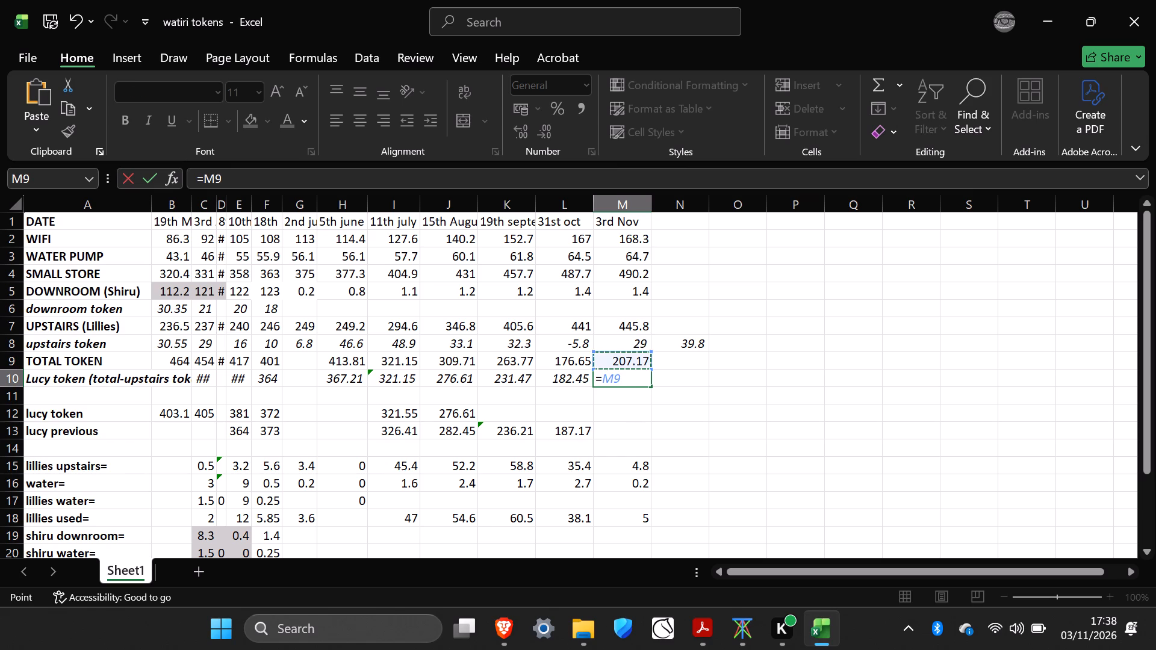
{"action": "left_click", "coordinate": [633, 338]}
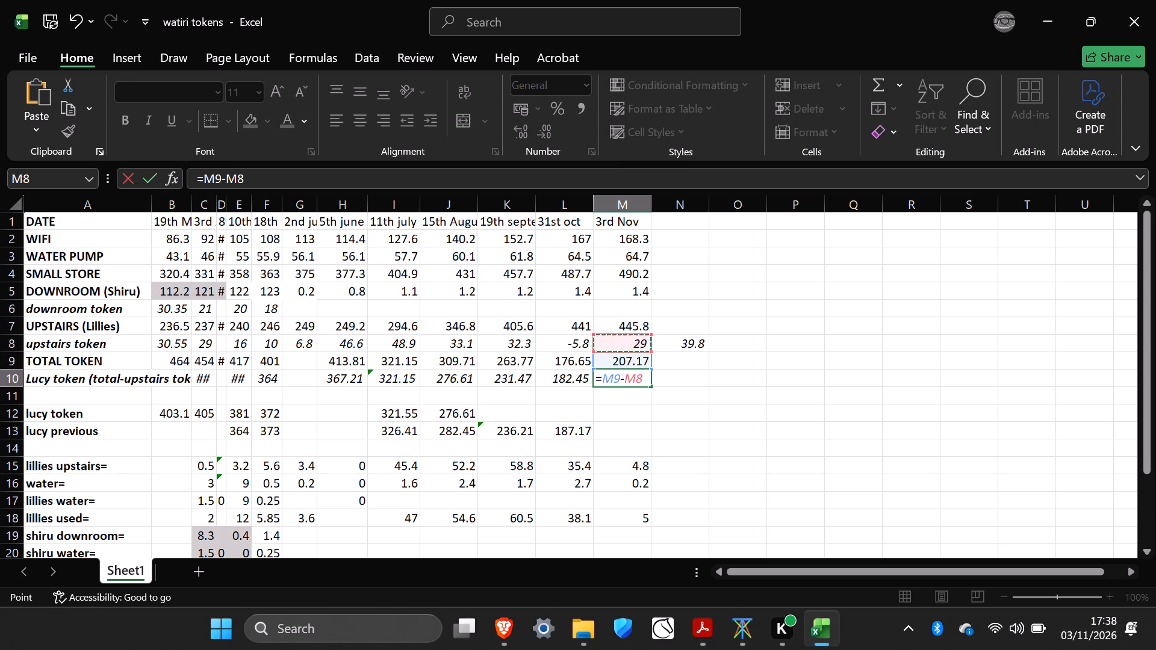
{"action": "key", "text": "Return"}
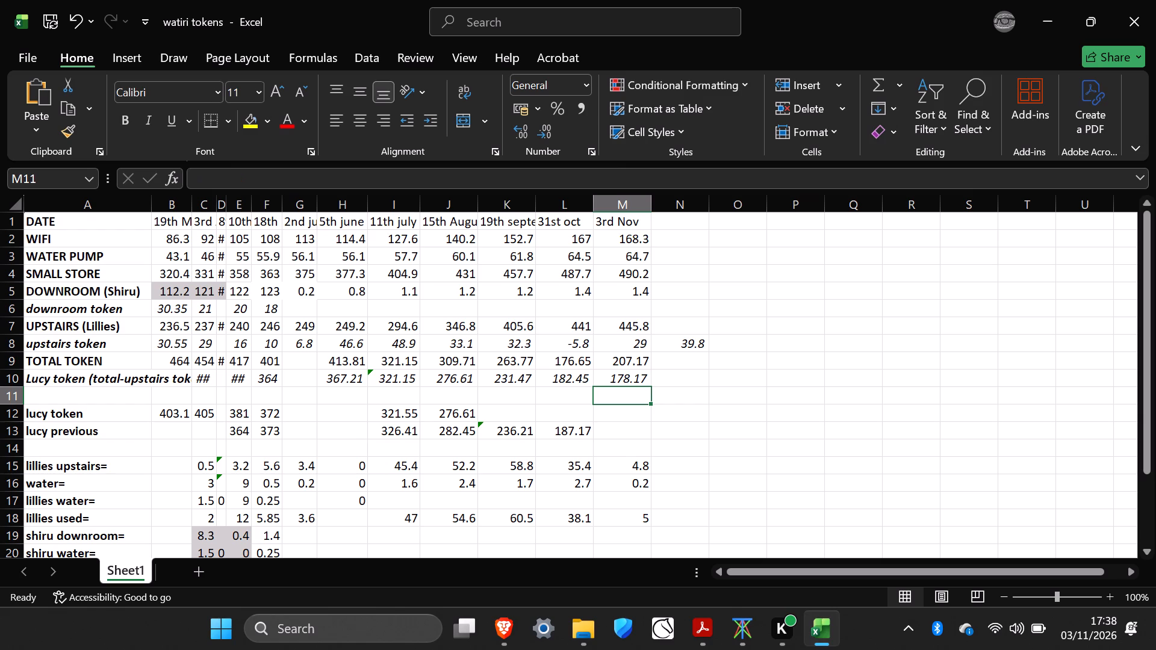
Calculate the 3rd Nov lucy previous balance in M13 by subtracting lucy used from the 31st oct balance (=L13-M24).
{"action": "left_click", "coordinate": [611, 429]}
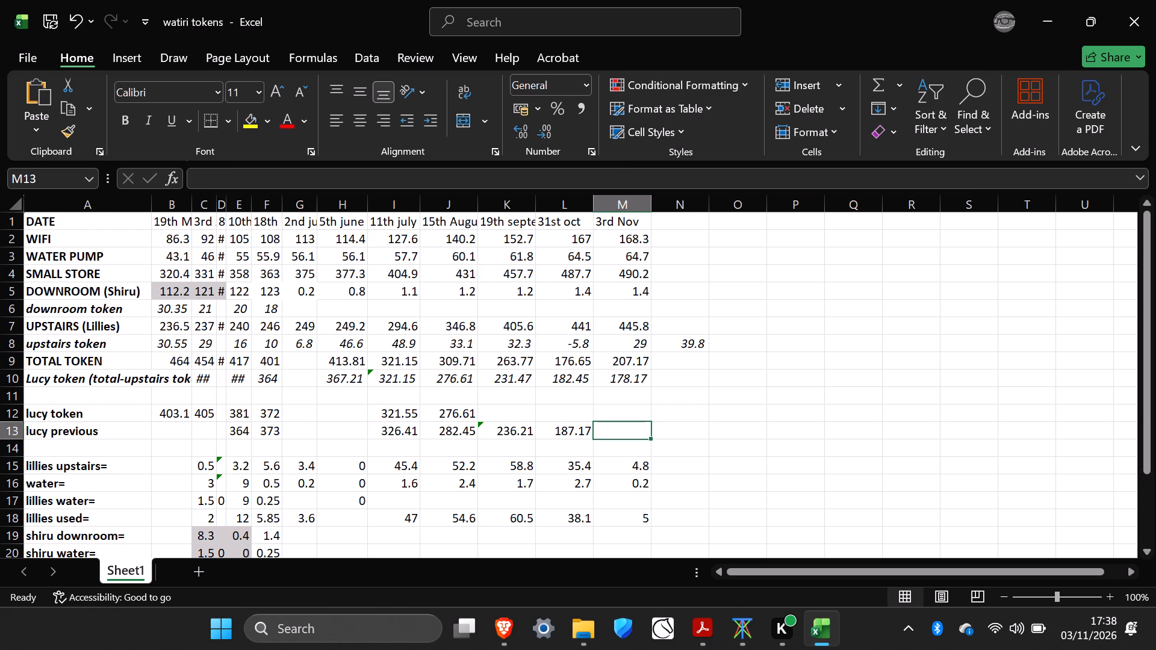
{"action": "key", "text": "equal"}
{"action": "left_click", "coordinate": [569, 431]}
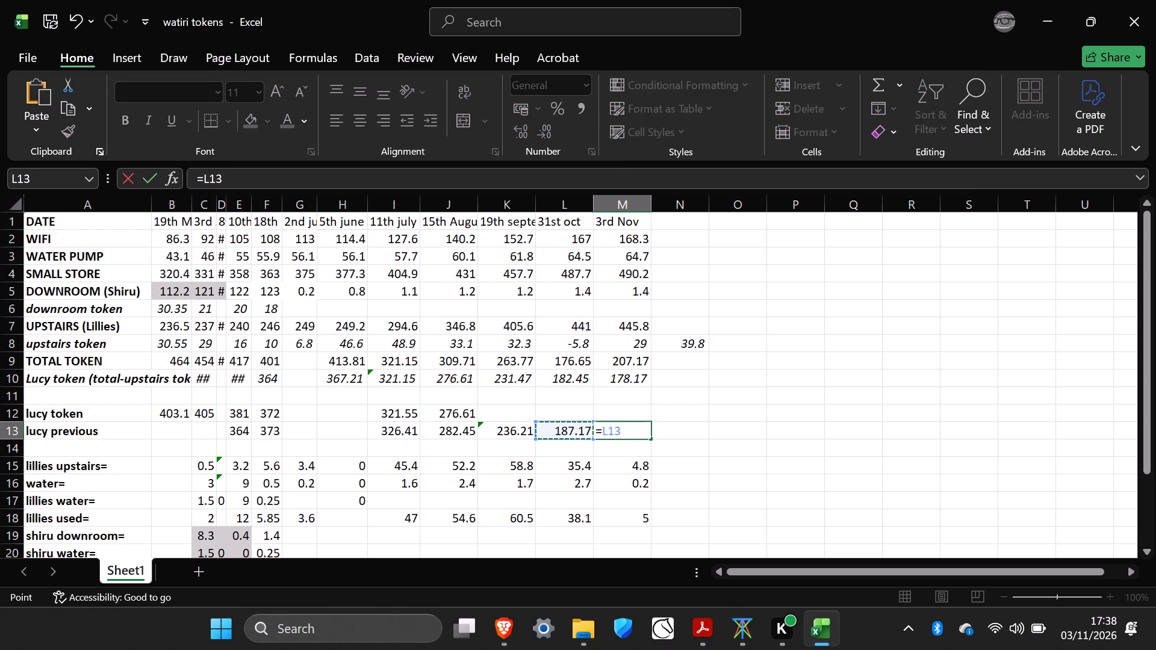
{"action": "key", "text": "minus"}
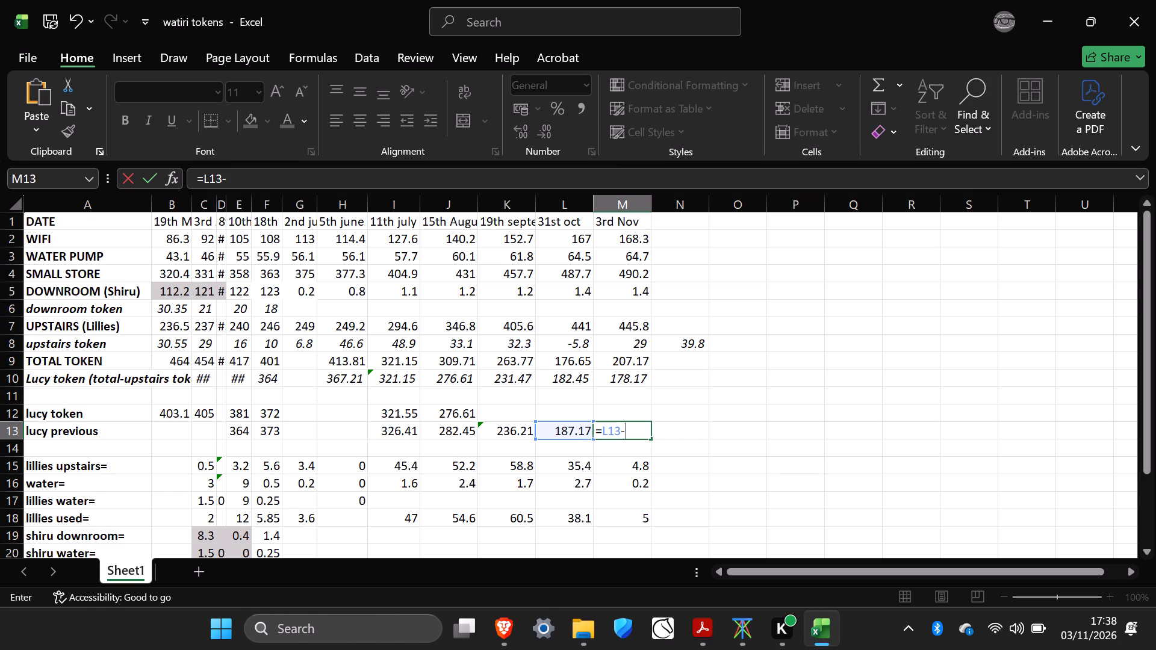
{"action": "scroll", "coordinate": [711, 466], "scroll_direction": "down", "scroll_amount": 1}
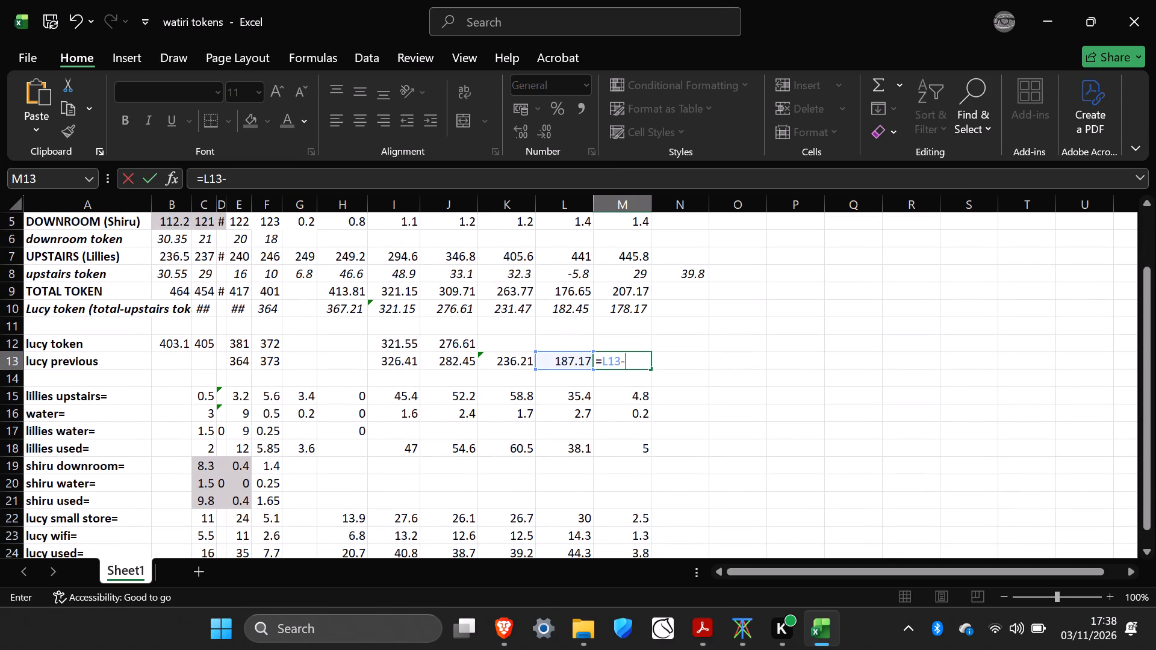
{"action": "scroll", "coordinate": [711, 466], "scroll_direction": "down", "scroll_amount": 2}
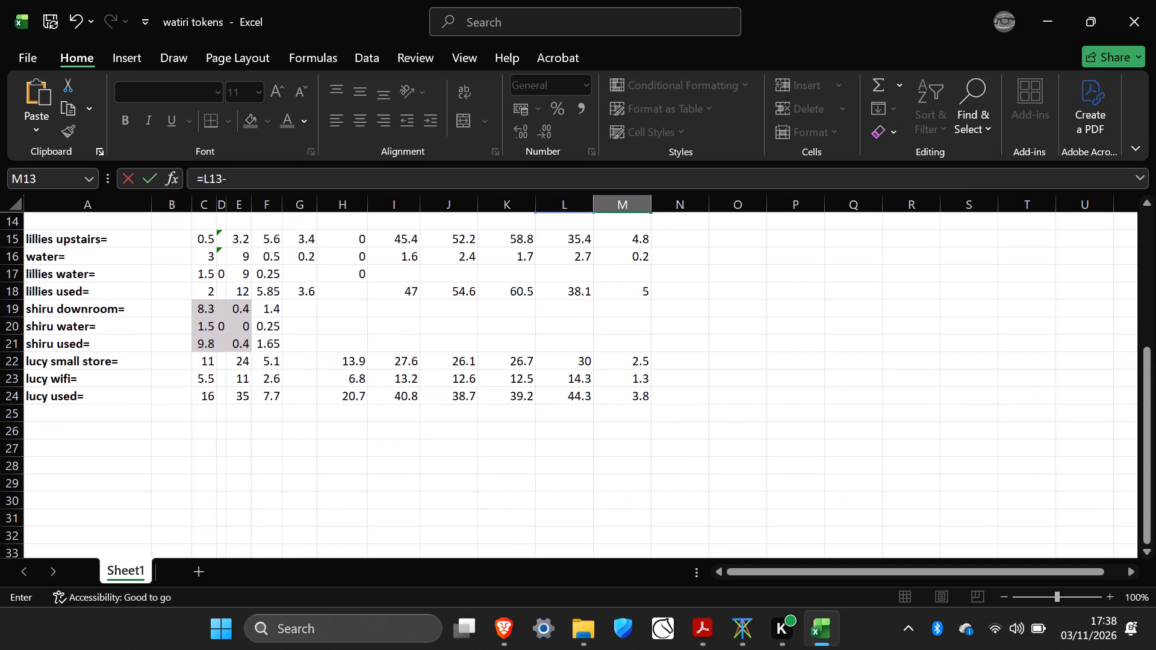
{"action": "left_click", "coordinate": [637, 400]}
{"action": "scroll", "coordinate": [637, 400], "scroll_direction": "up", "scroll_amount": 1}
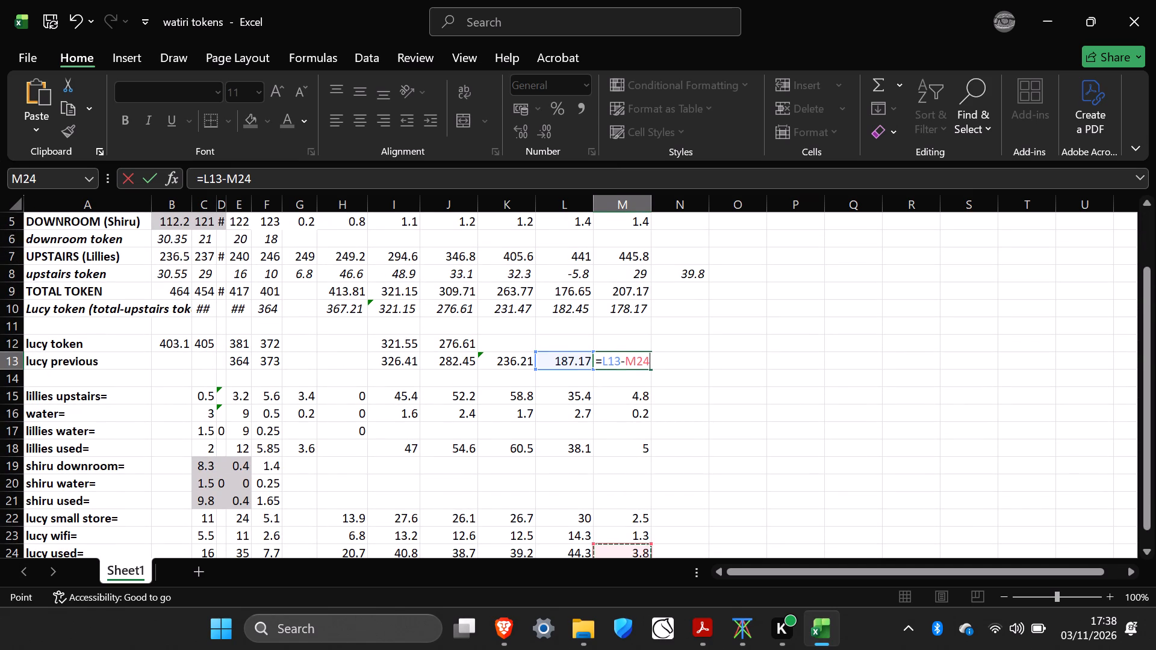
{"action": "key", "text": "Return"}
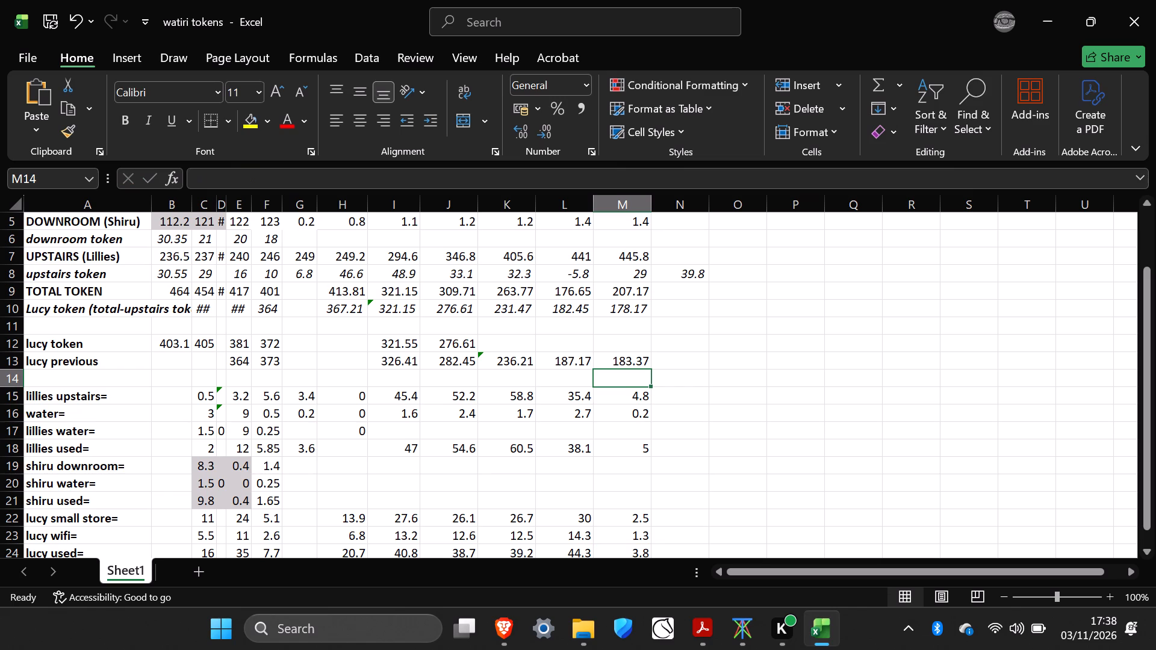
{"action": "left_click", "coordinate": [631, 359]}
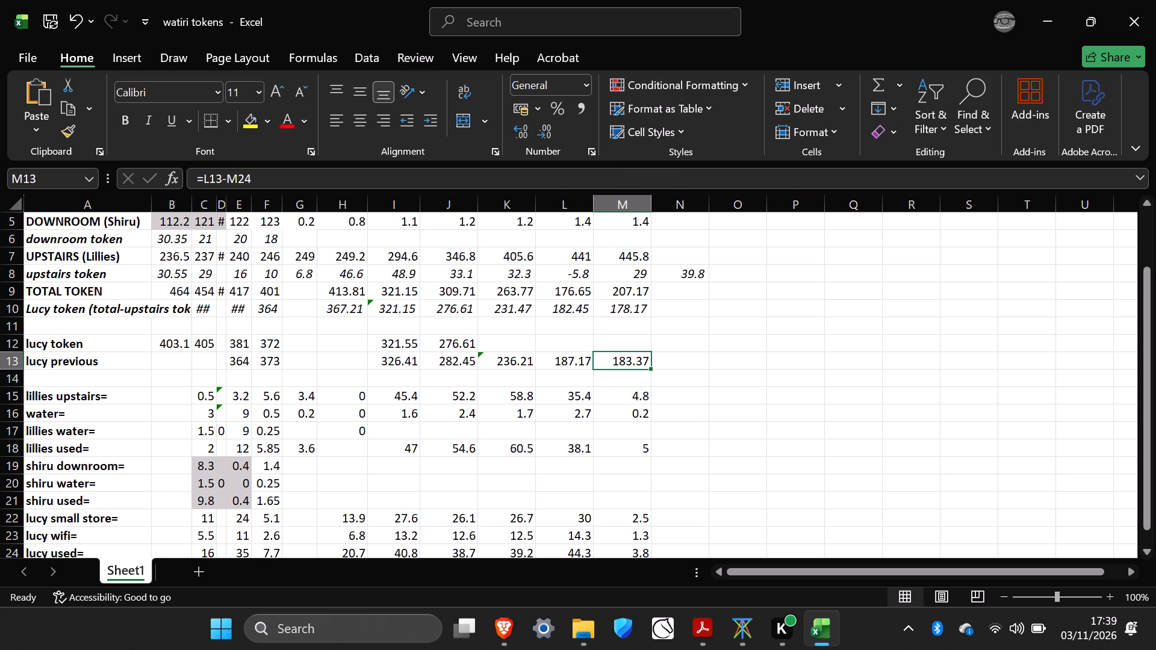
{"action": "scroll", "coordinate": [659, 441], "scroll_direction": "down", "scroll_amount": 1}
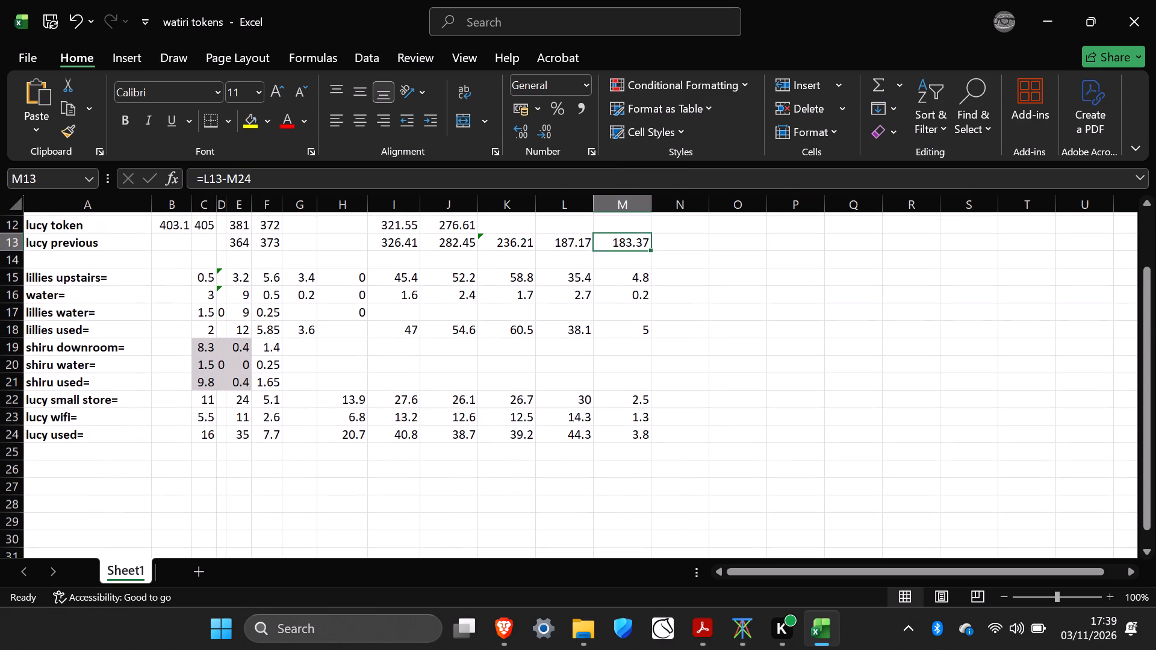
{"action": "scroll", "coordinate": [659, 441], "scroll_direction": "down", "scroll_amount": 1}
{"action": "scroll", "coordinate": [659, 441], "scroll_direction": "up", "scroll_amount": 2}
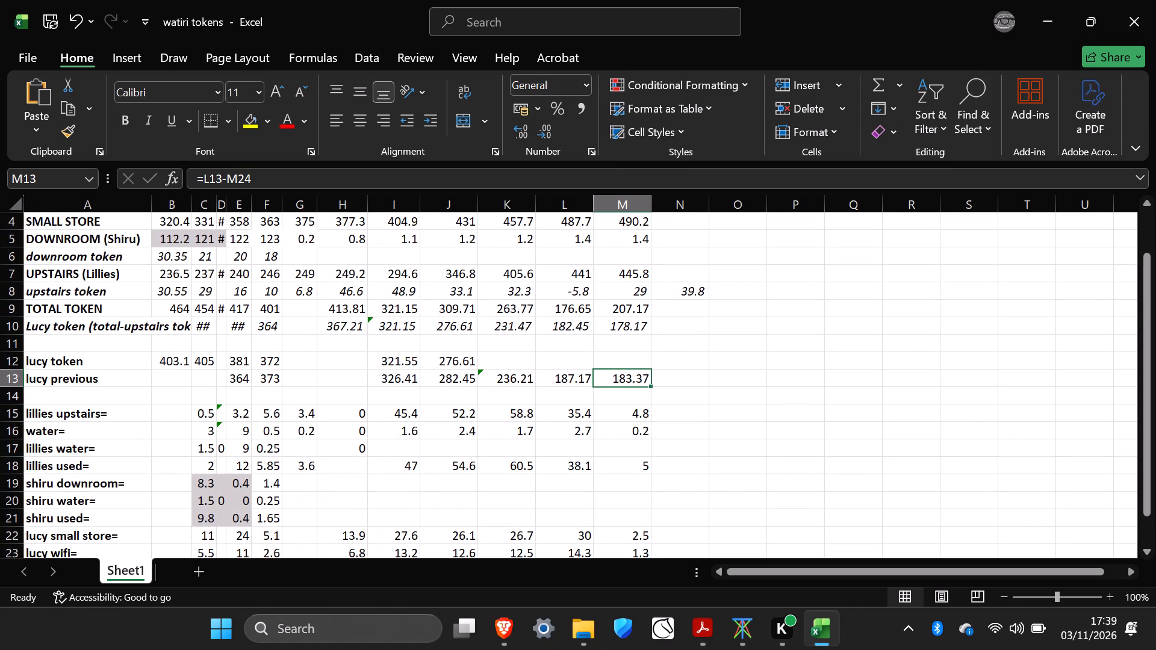
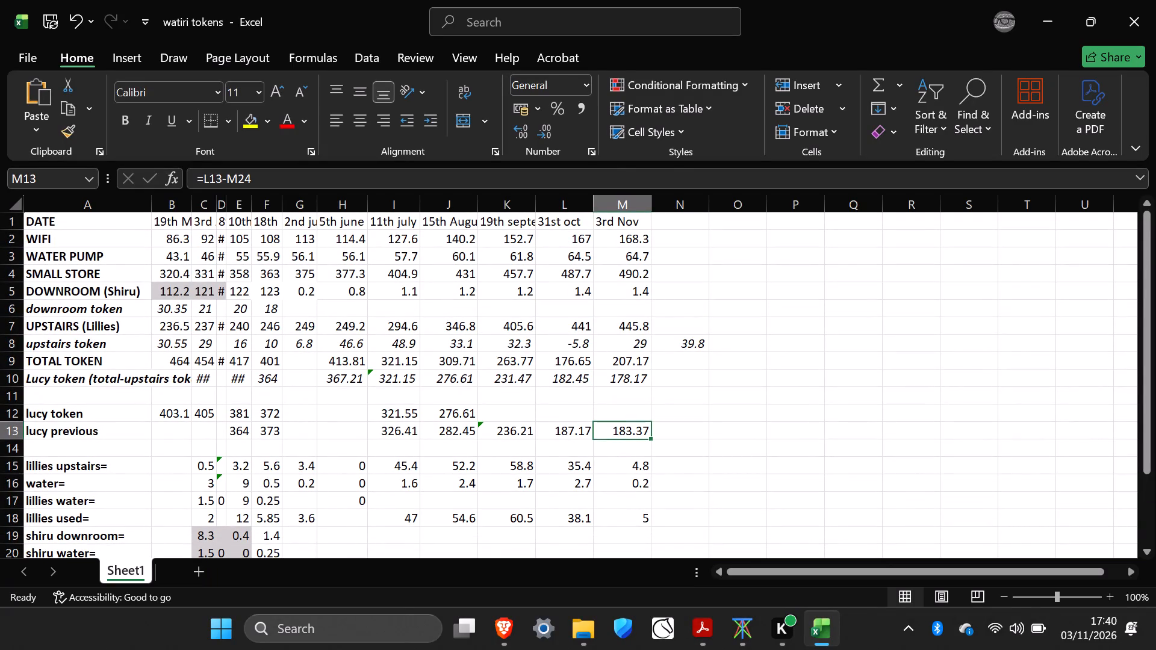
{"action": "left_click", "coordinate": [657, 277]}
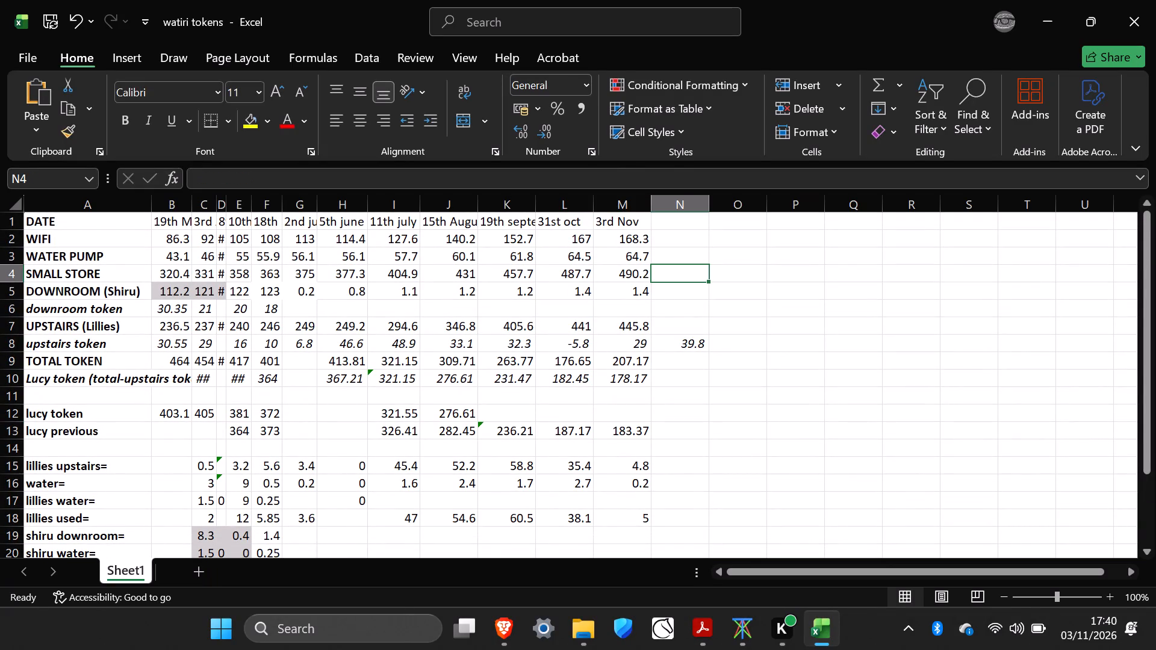
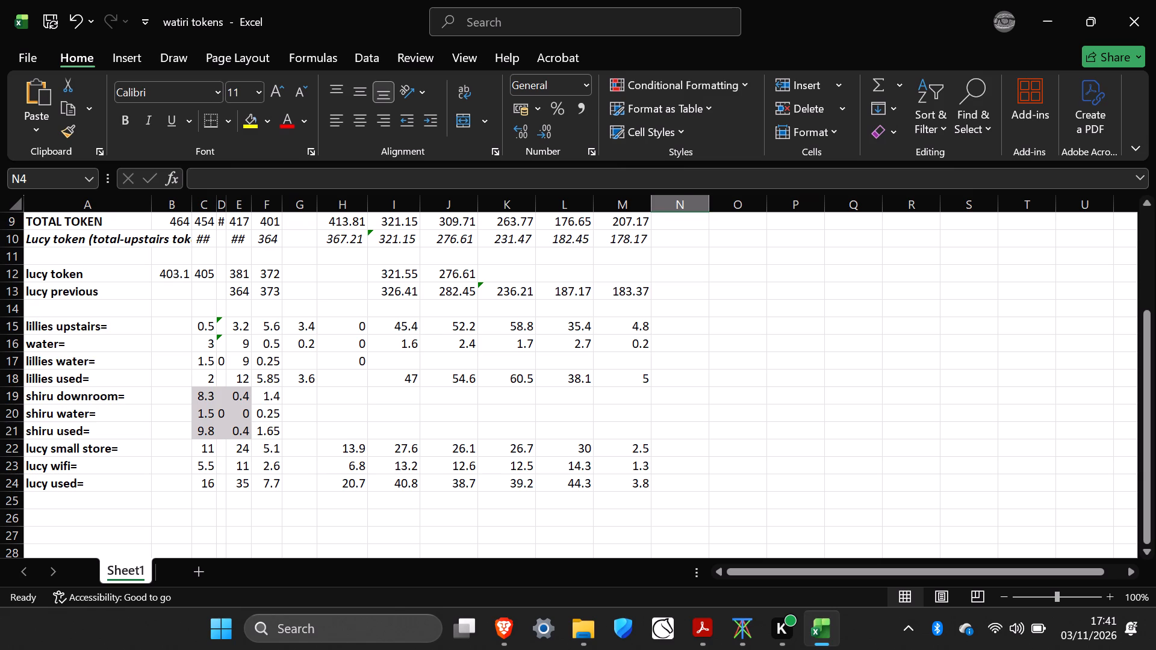
Check the 3rd Nov column from the top of the sheet, starting with the WIFI reading in M2.
{"action": "scroll", "coordinate": [657, 451], "scroll_direction": "up", "scroll_amount": 1}
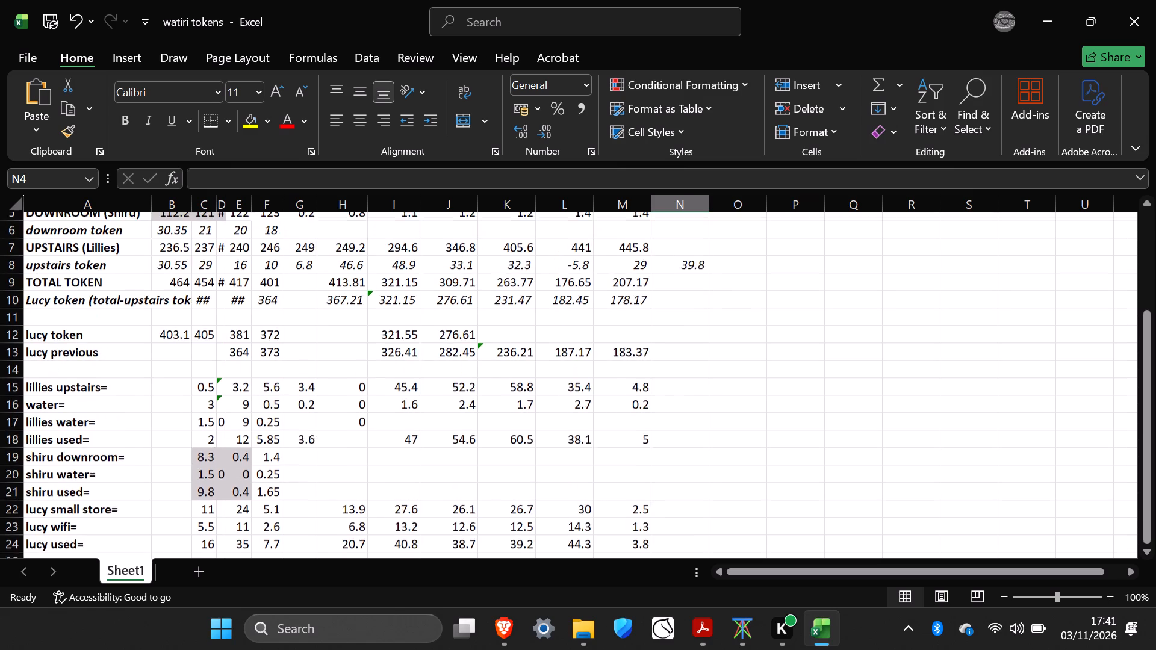
{"action": "scroll", "coordinate": [657, 451], "scroll_direction": "up", "scroll_amount": 1}
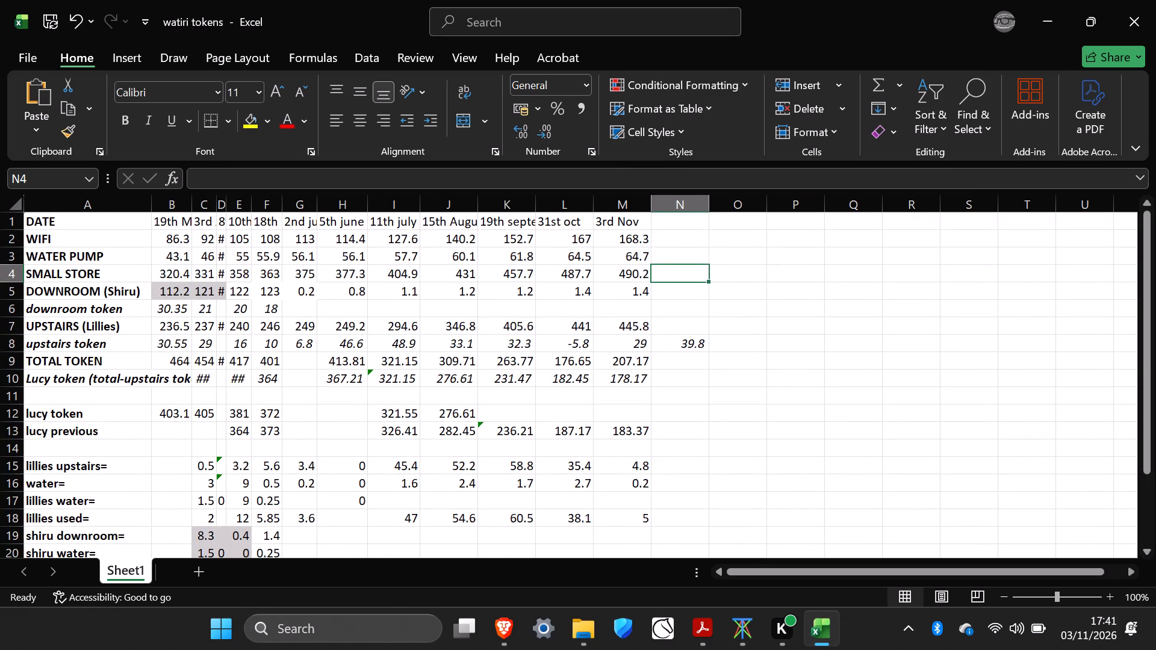
{"action": "left_click", "coordinate": [639, 241]}
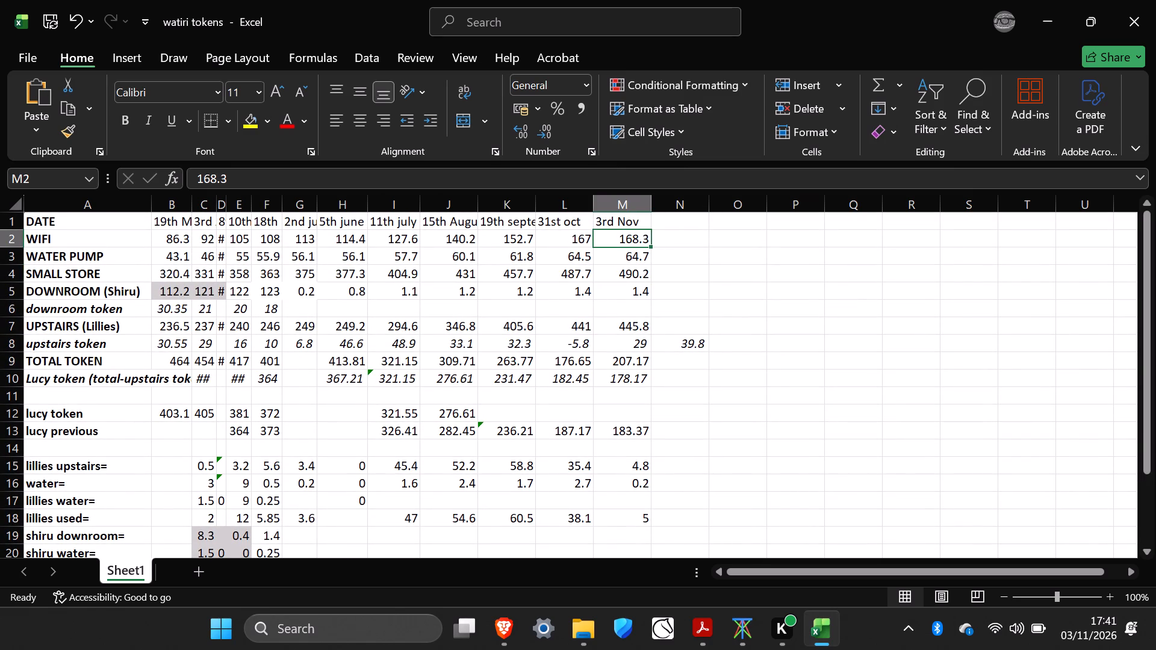
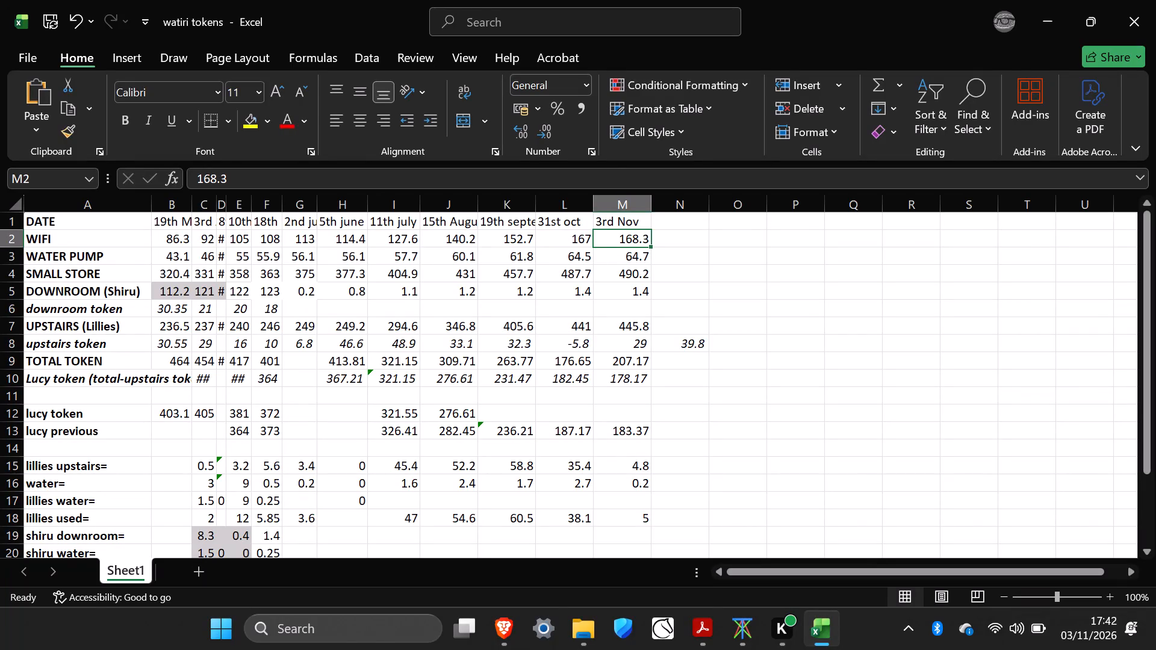
Review the 3rd Nov token balances and usage figures down to the lucy used row, then select N9 beside TOTAL TOKEN.
{"action": "scroll", "coordinate": [780, 421], "scroll_direction": "down", "scroll_amount": 1}
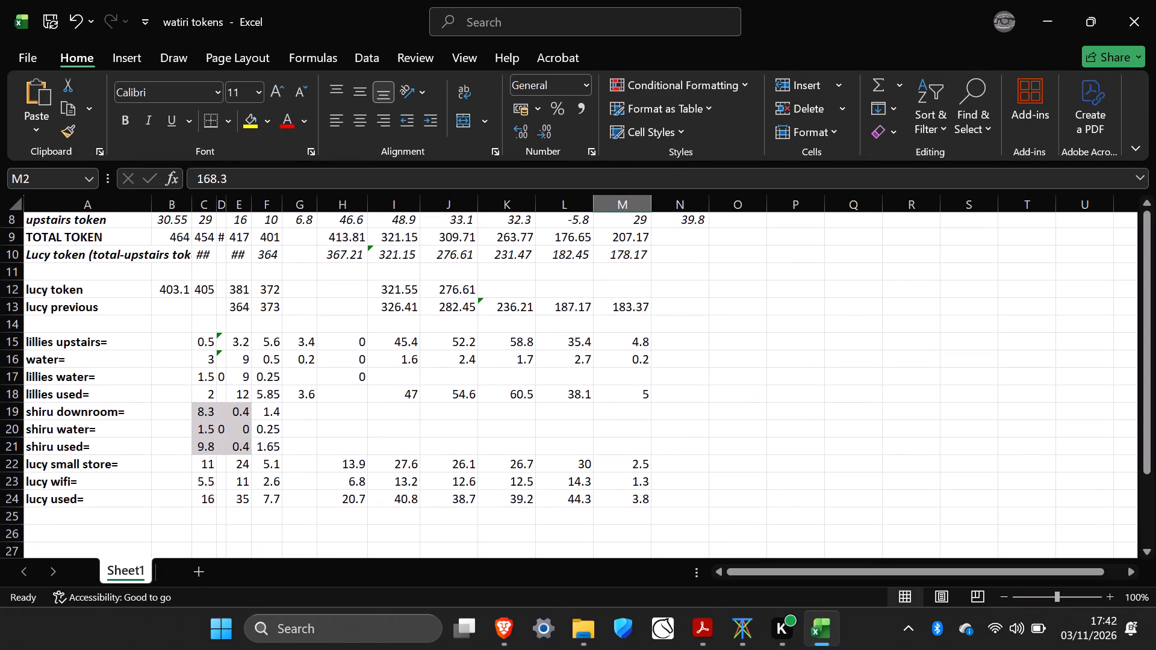
{"action": "scroll", "coordinate": [780, 421], "scroll_direction": "down", "scroll_amount": 2}
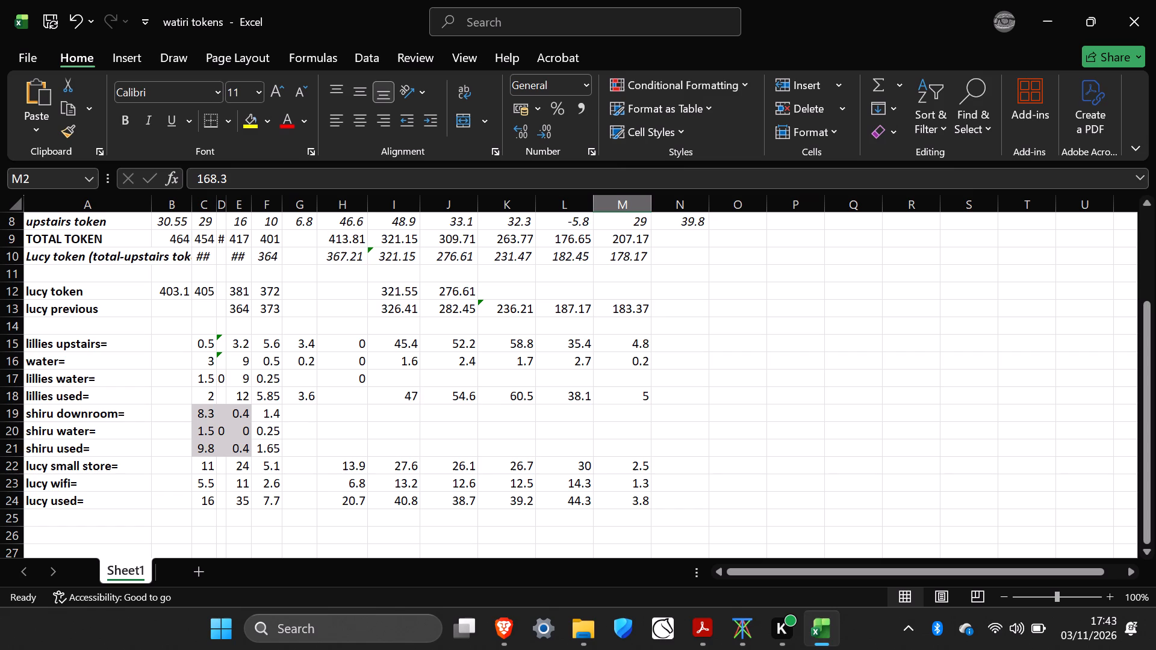
{"action": "scroll", "coordinate": [780, 421], "scroll_direction": "down", "scroll_amount": 1}
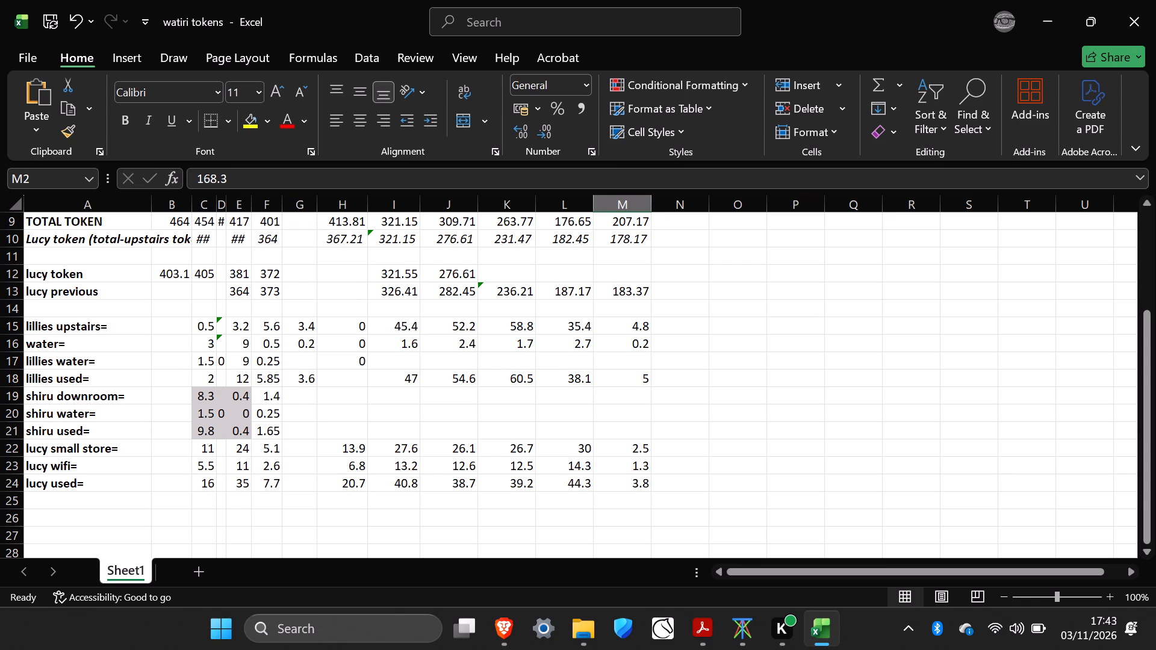
{"action": "scroll", "coordinate": [691, 457], "scroll_direction": "up", "scroll_amount": 1}
{"action": "left_click", "coordinate": [651, 280]}
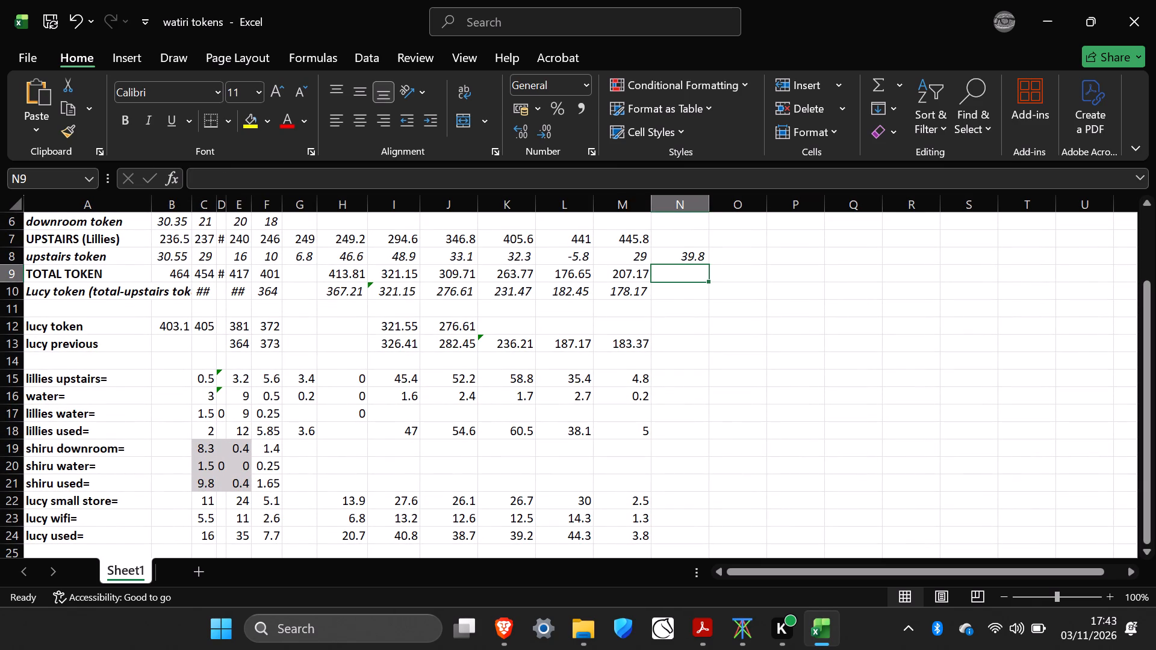
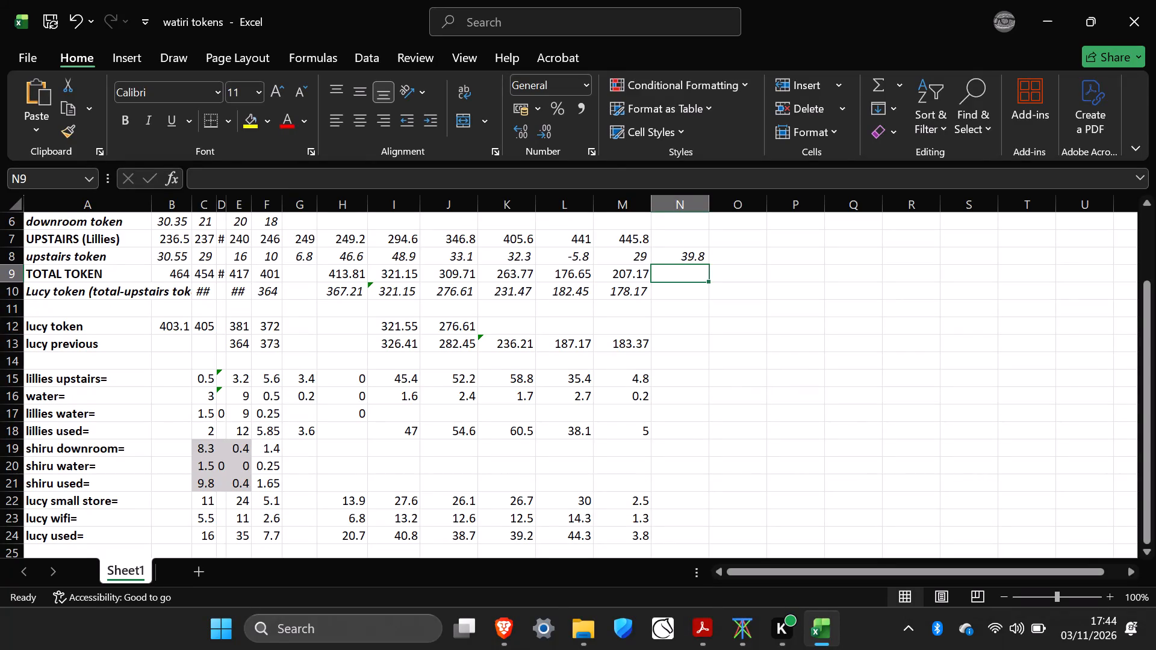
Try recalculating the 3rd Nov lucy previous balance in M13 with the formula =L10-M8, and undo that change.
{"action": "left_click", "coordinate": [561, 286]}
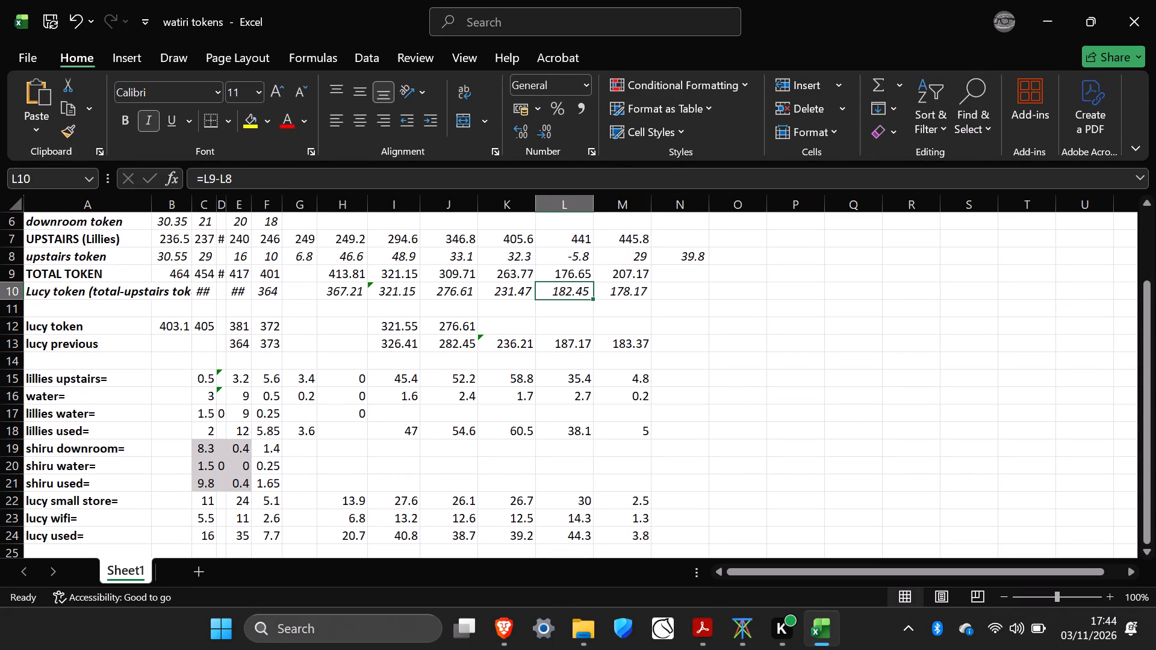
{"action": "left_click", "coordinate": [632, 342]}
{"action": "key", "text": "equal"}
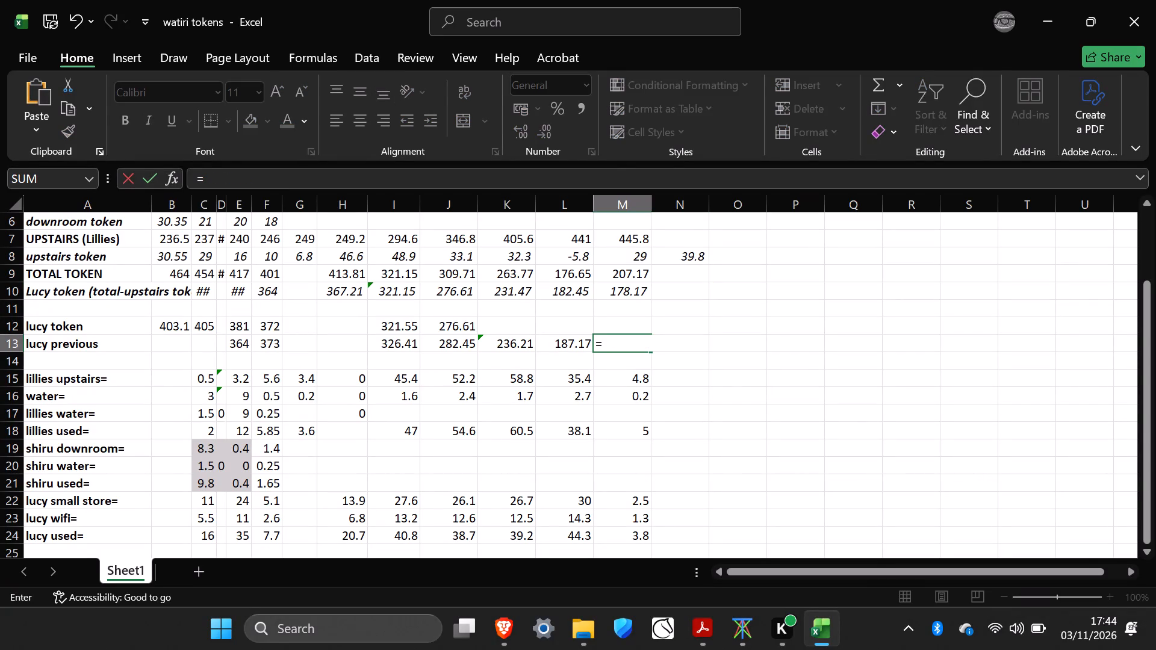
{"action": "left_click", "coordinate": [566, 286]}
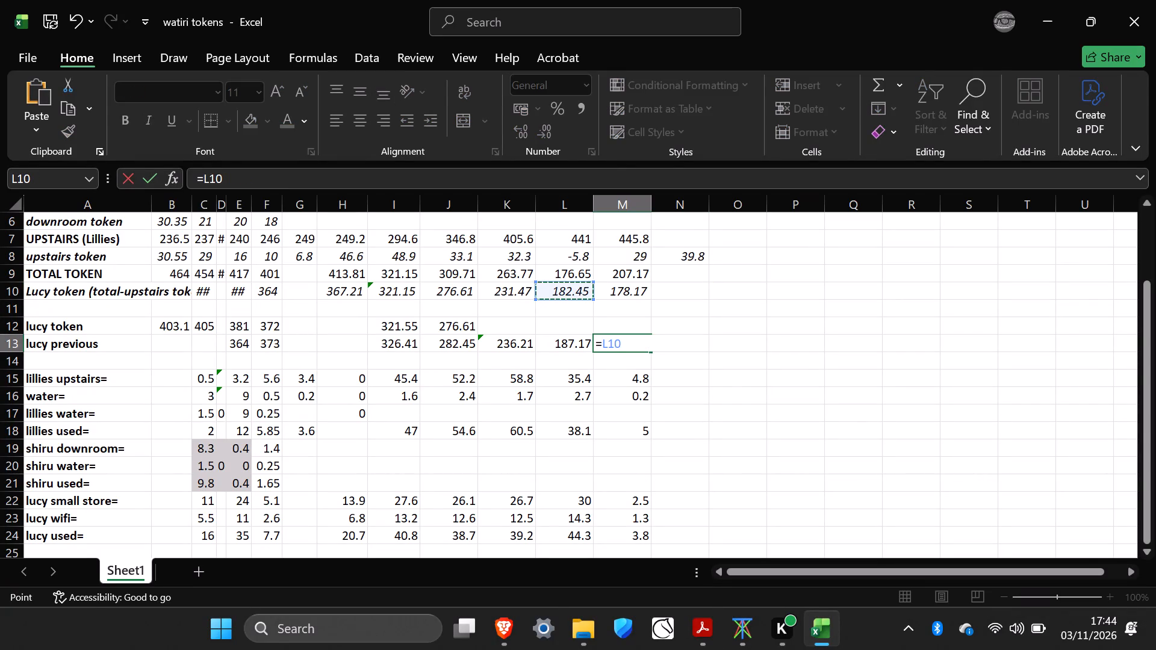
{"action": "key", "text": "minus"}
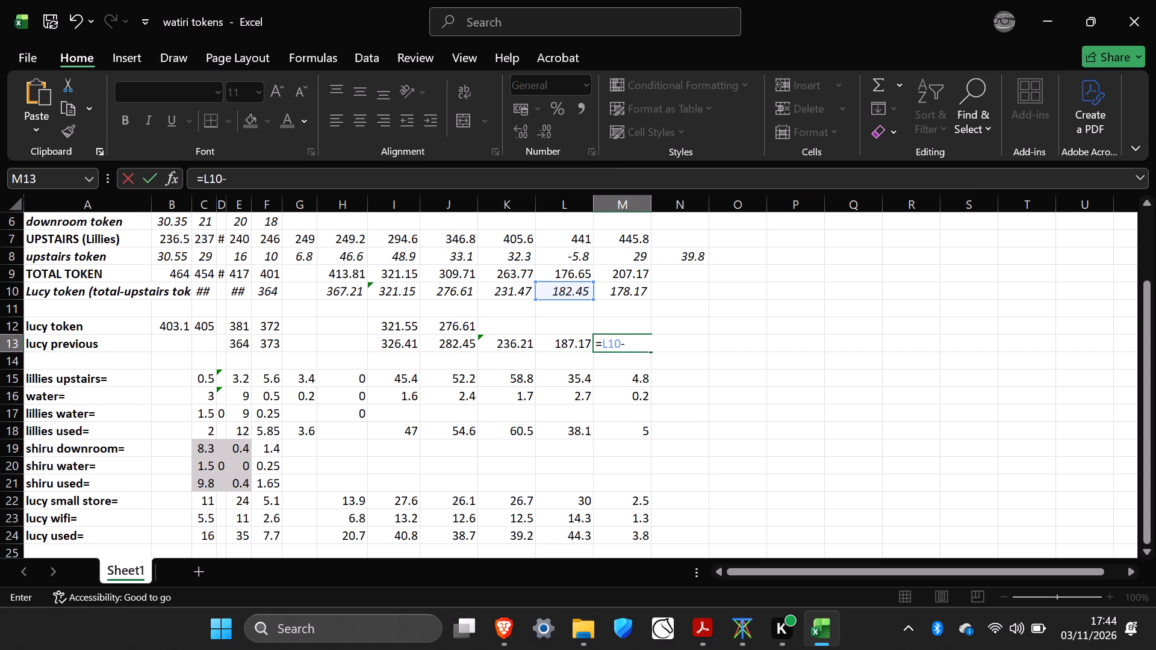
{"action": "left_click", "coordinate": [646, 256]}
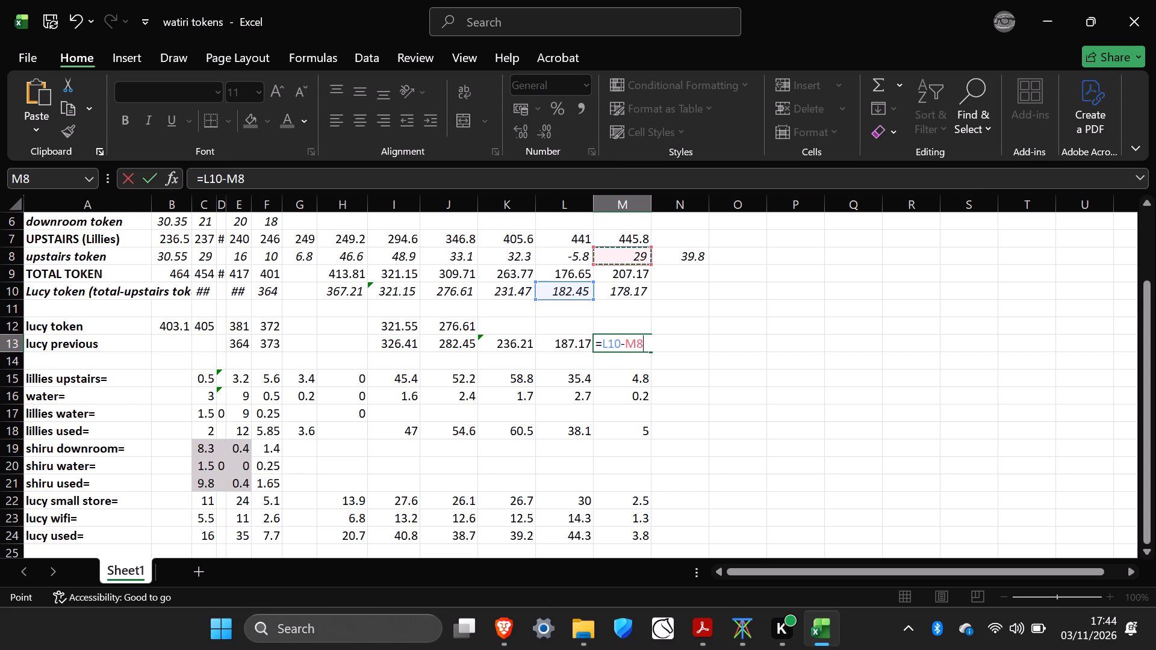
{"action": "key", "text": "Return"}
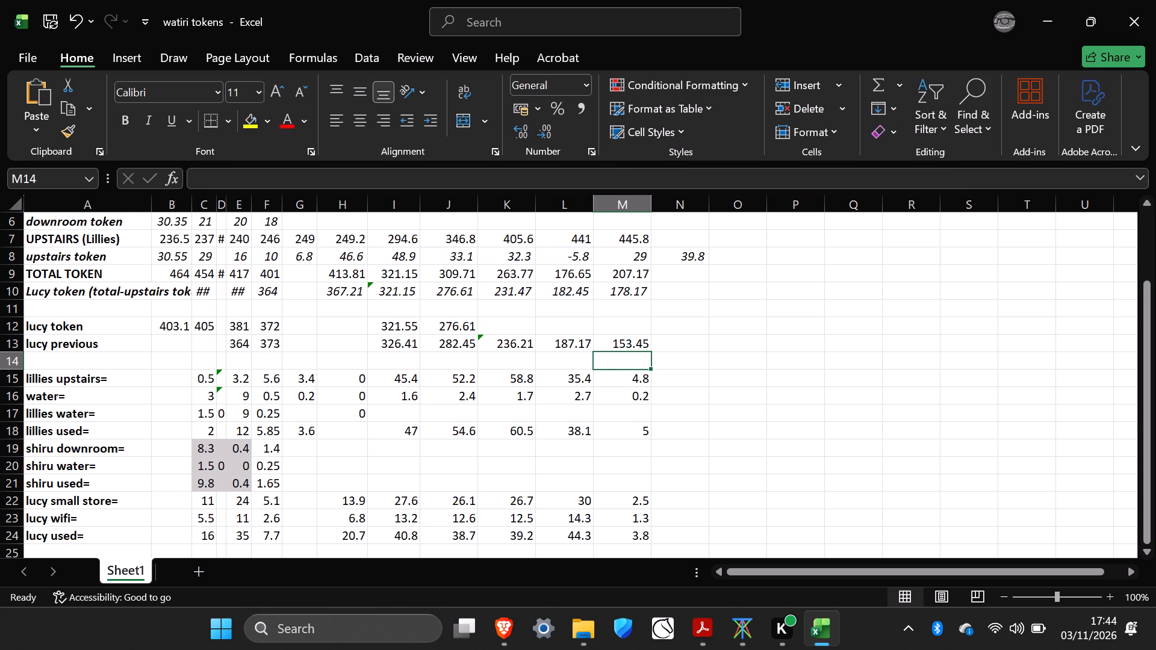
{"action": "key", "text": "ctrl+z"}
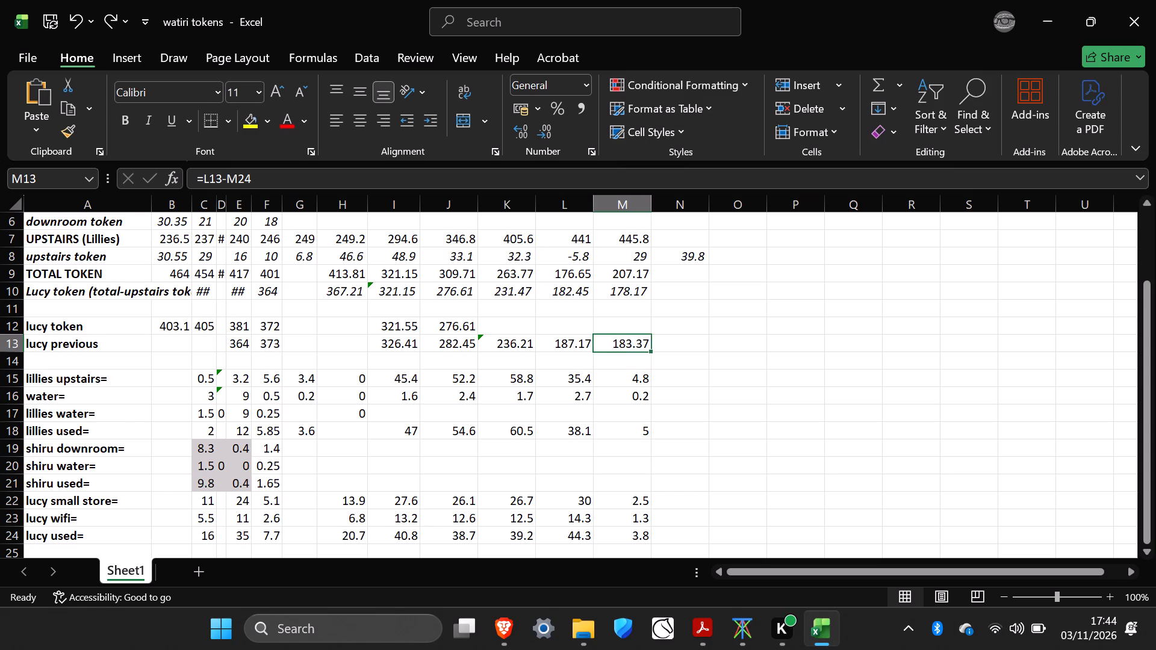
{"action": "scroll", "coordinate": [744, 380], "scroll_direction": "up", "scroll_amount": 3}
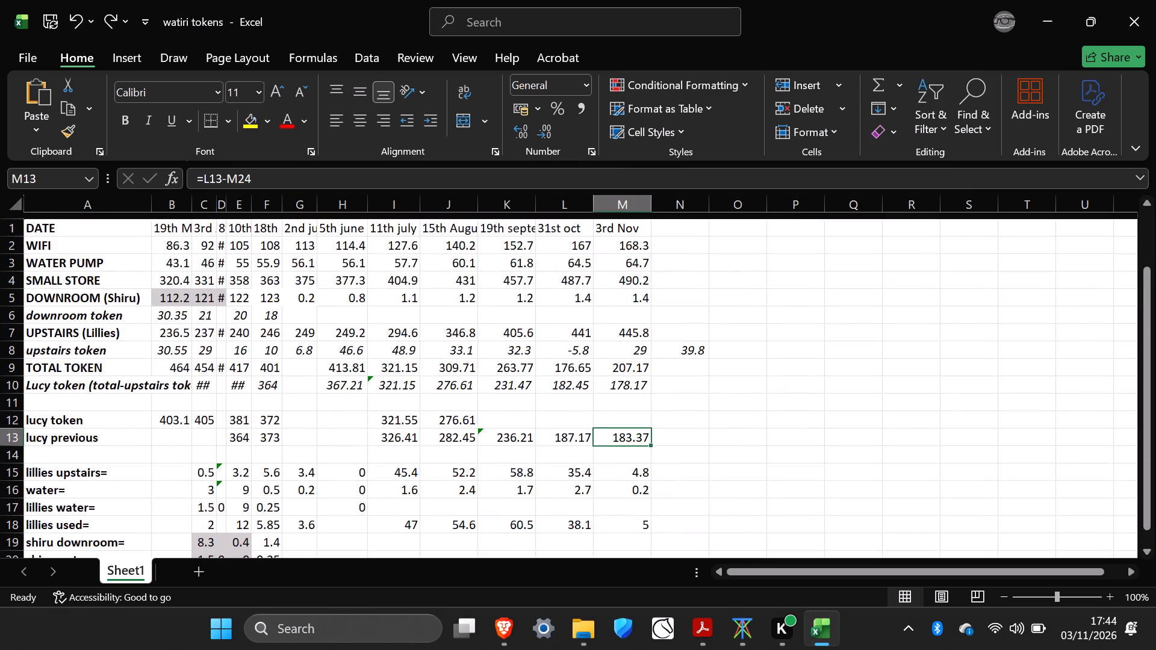
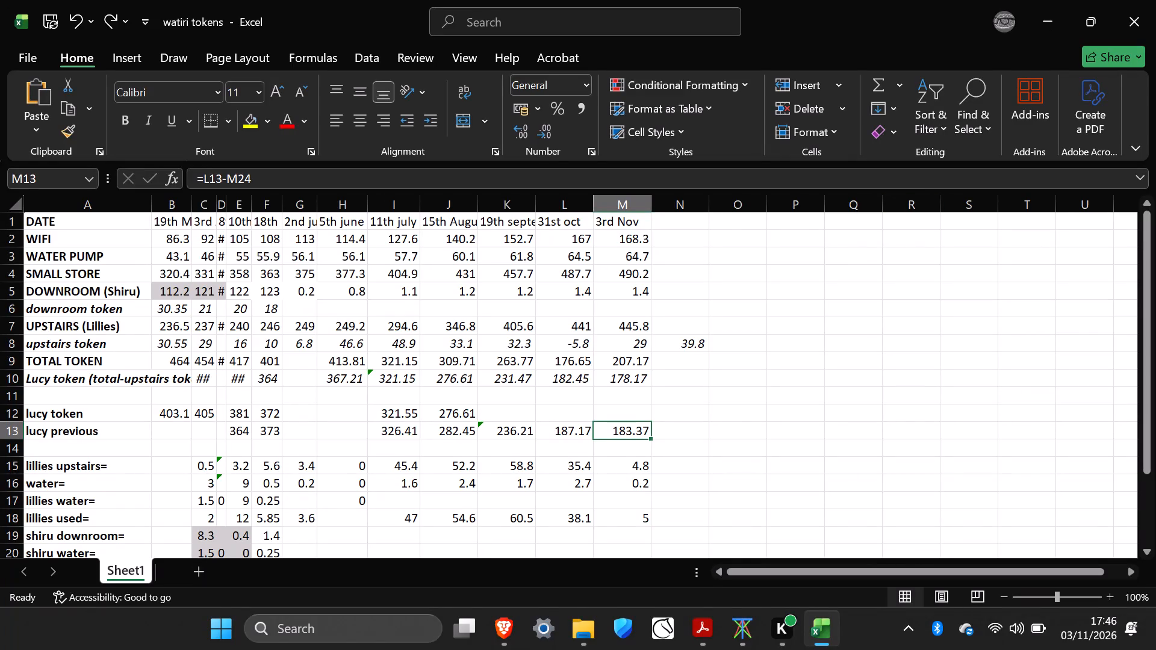
Close the watiri tokens workbook.
{"action": "left_click", "coordinate": [1129, 25]}
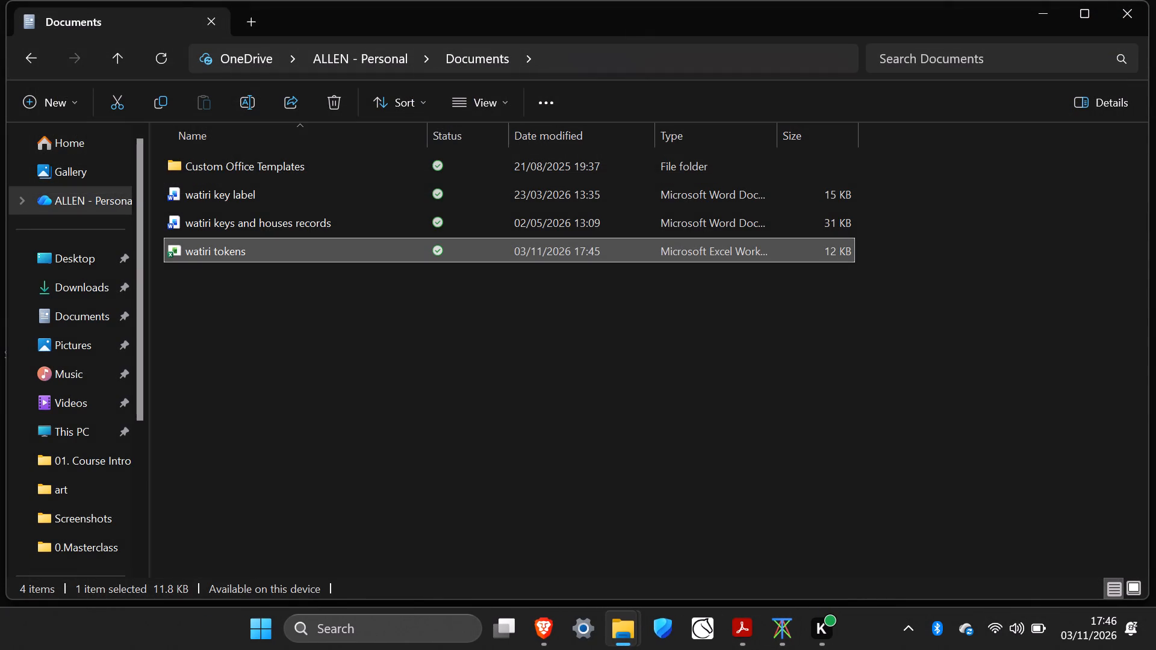
Open the Windows search to find an app.
{"action": "left_click", "coordinate": [409, 618]}
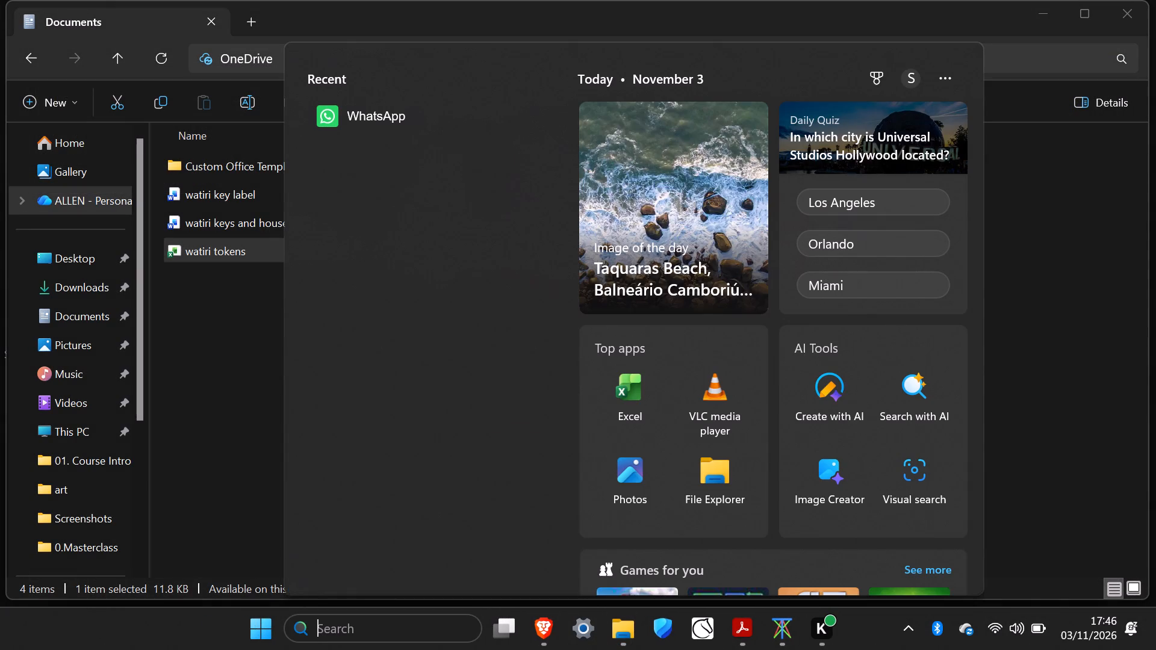